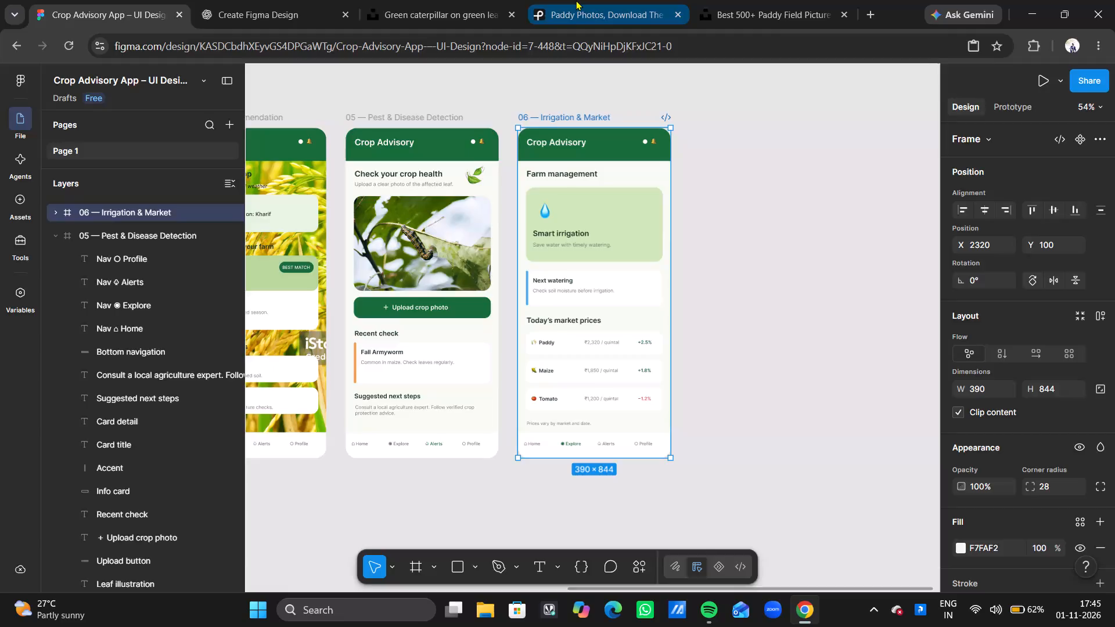
Look through the open stock-photo pages, ending on Unsplash's paddy field photo results.
{"action": "left_click", "coordinate": [576, 0]}
{"action": "left_click", "coordinate": [418, 0]}
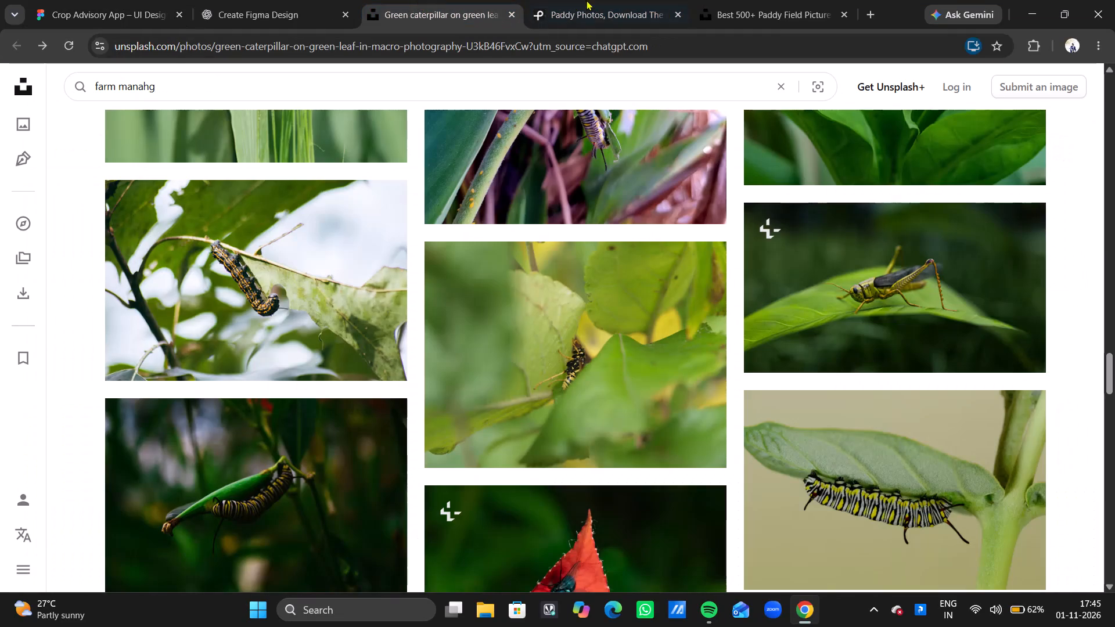
{"action": "left_click", "coordinate": [787, 0]}
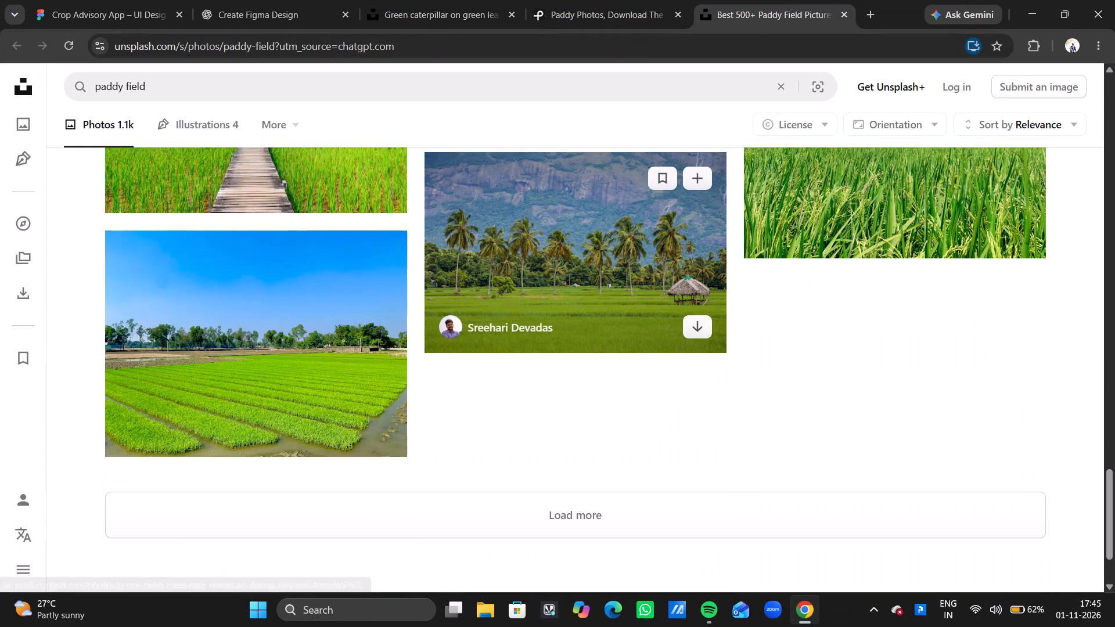
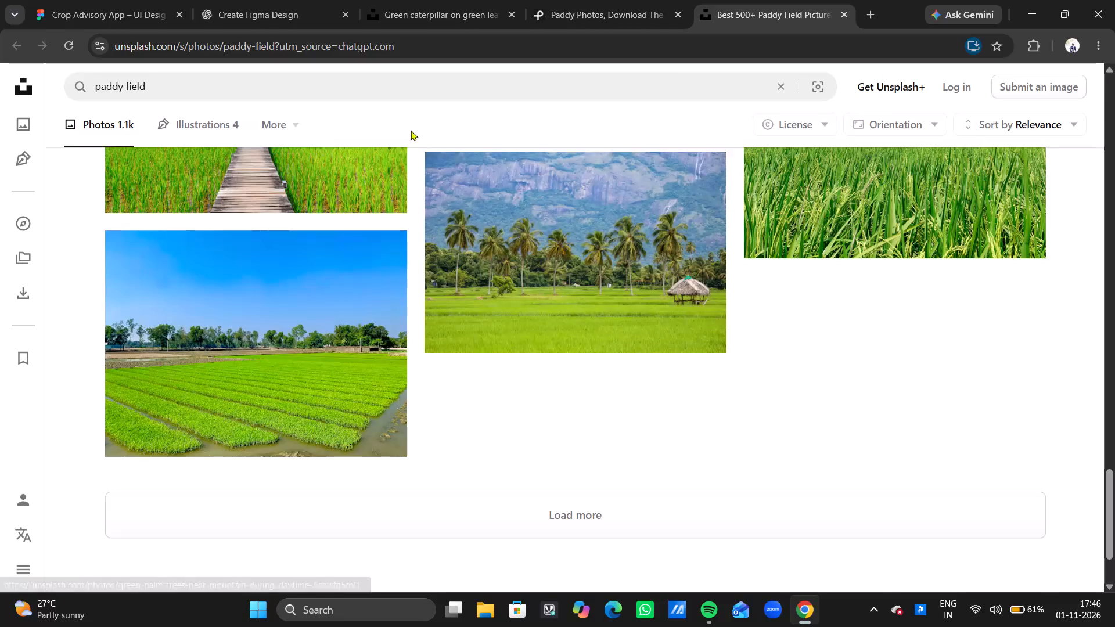
Glance through the open paddy photo results and return to Unsplash's green caterpillar photo page.
{"action": "scroll", "coordinate": [411, 130], "scroll_direction": "up", "scroll_amount": 8}
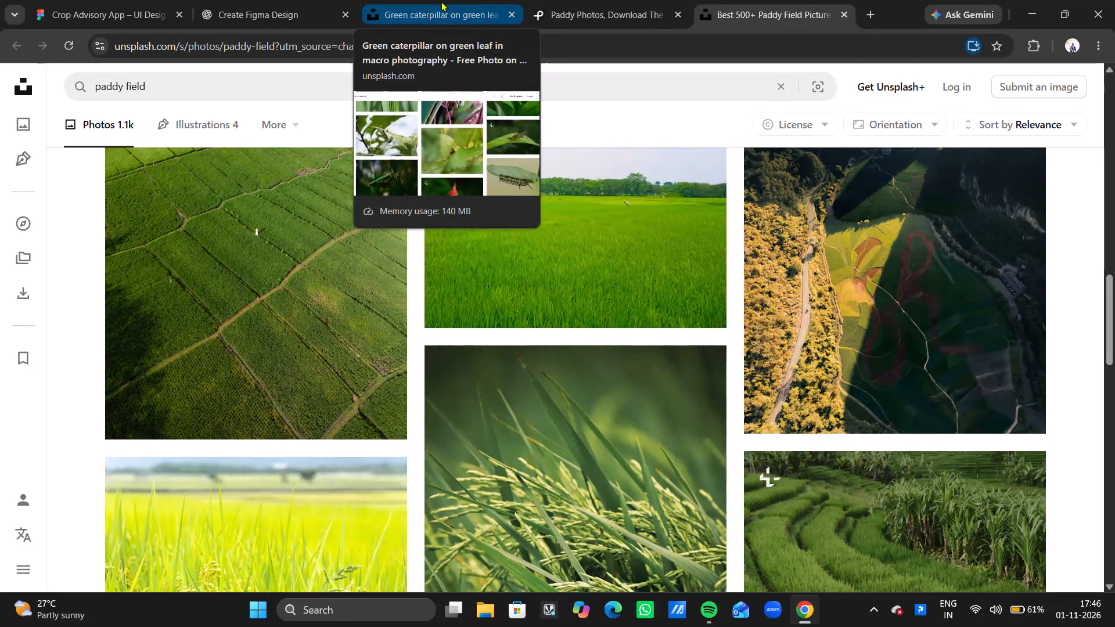
{"action": "left_click", "coordinate": [596, 0]}
{"action": "left_click", "coordinate": [713, 0]}
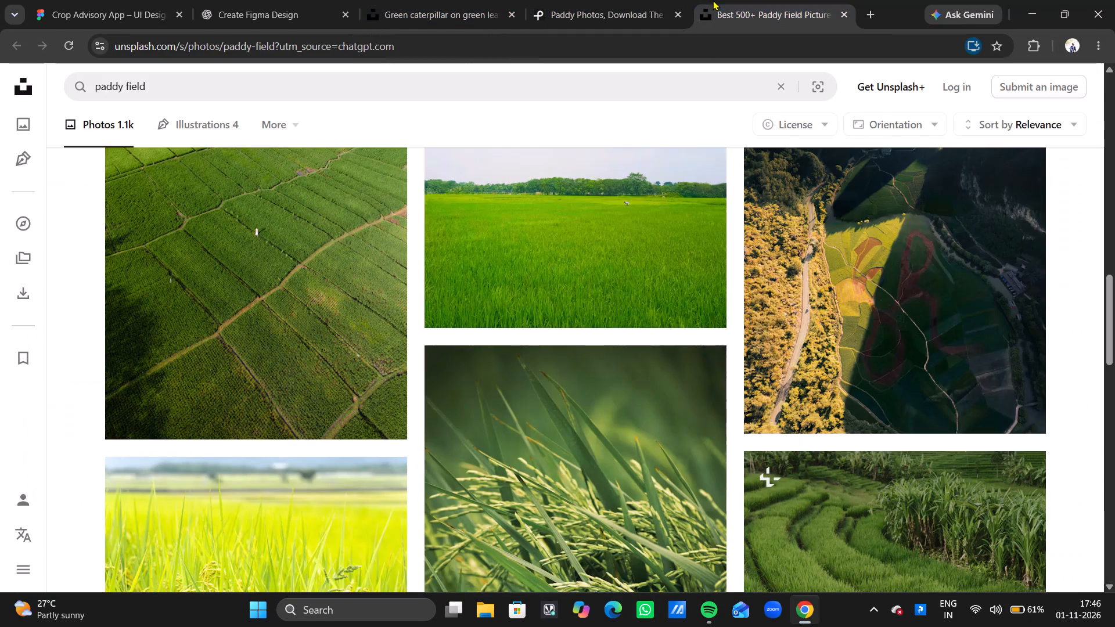
{"action": "left_click", "coordinate": [592, 0]}
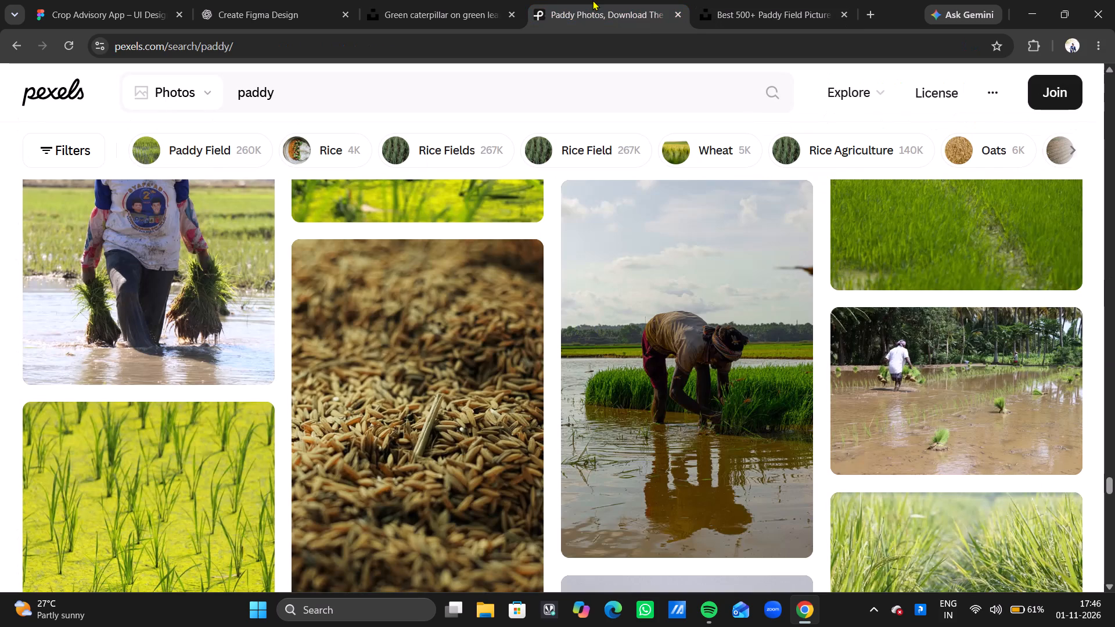
{"action": "left_click", "coordinate": [415, 0]}
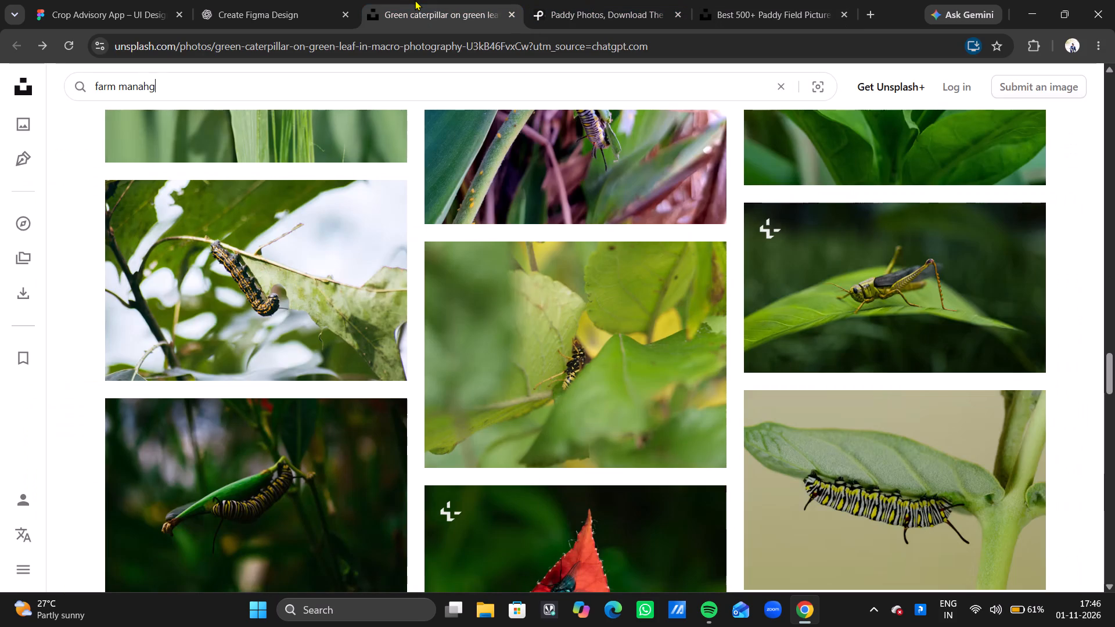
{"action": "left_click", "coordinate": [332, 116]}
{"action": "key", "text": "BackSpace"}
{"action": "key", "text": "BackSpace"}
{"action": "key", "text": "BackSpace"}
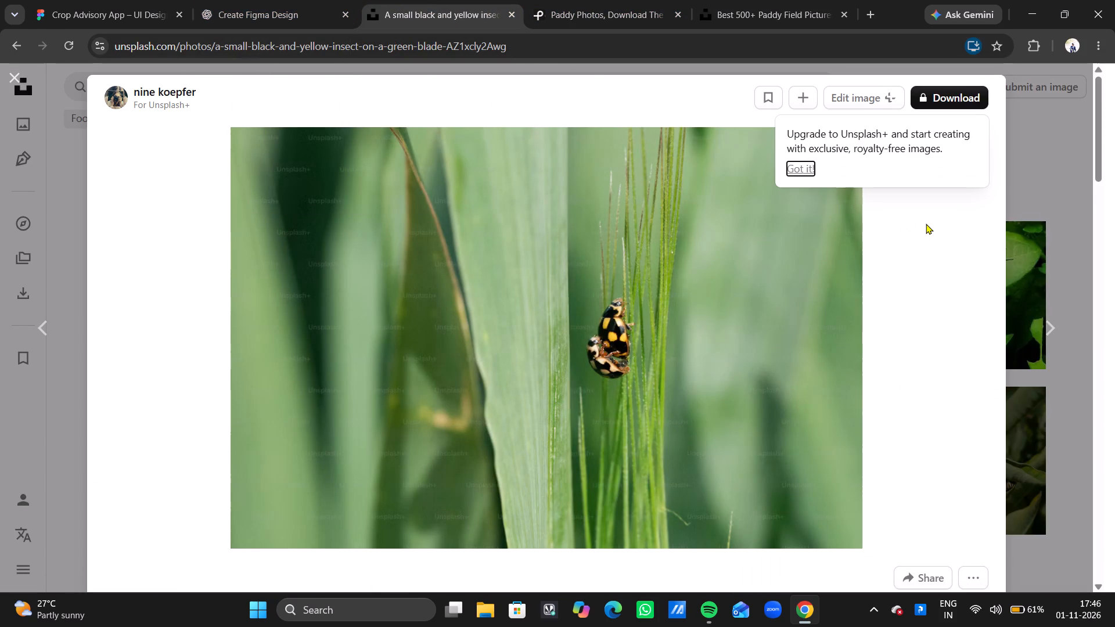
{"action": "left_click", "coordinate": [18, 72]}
Search Unsplash for "farm managemnent" in place of the unfinished query.
{"action": "left_click", "coordinate": [169, 93]}
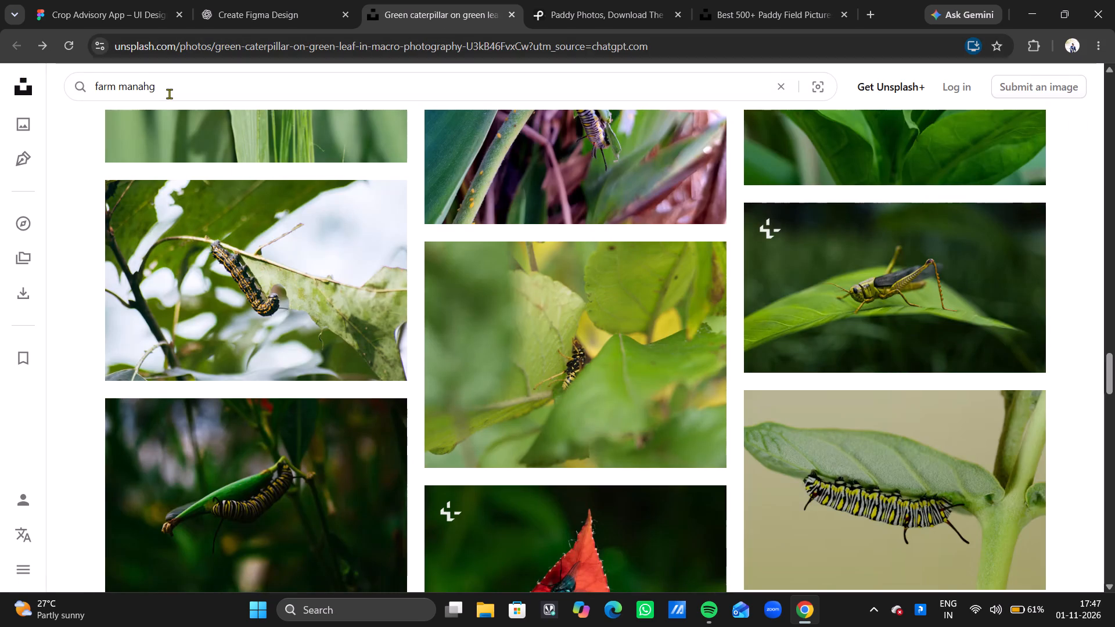
{"action": "key", "text": "BackSpace"}
{"action": "key", "text": "BackSpace"}
{"action": "key", "text": "BackSpace"}
{"action": "key", "text": "BackSpace"}
{"action": "key", "text": "BackSpace"}
{"action": "key", "text": "BackSpace"}
{"action": "type", "text": "maga"}
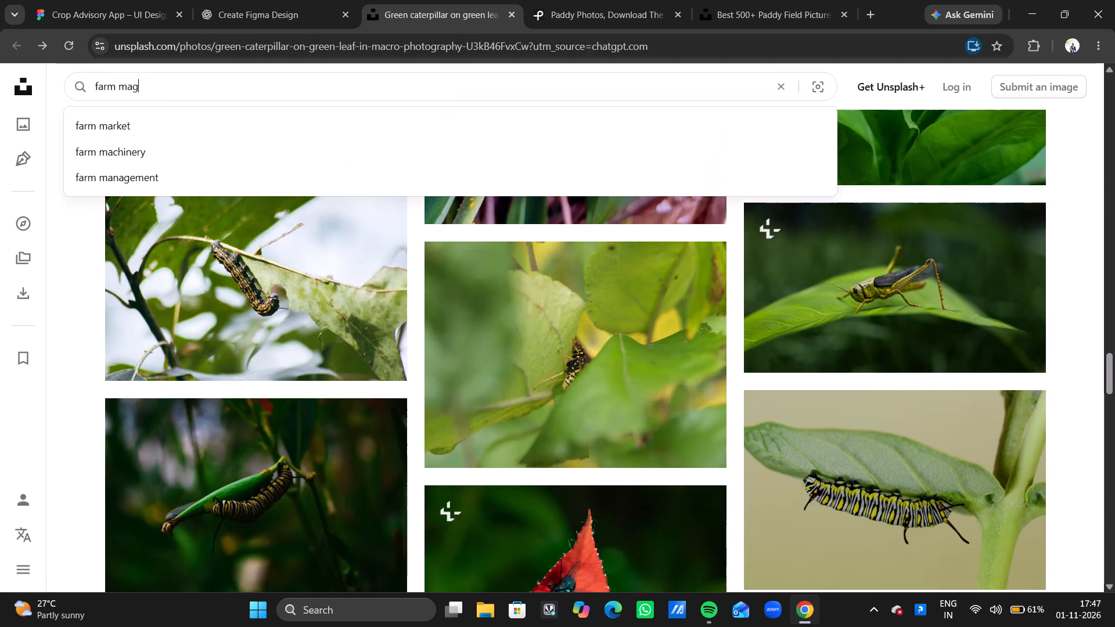
{"action": "key", "text": "BackSpace"}
{"action": "key", "text": "BackSpace"}
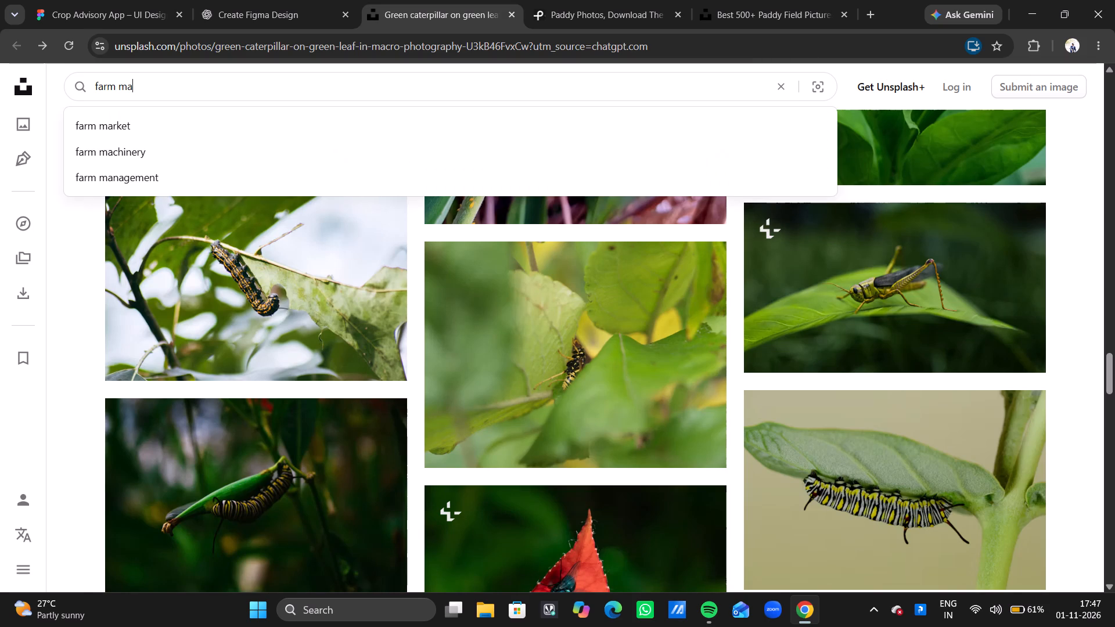
{"action": "type", "text": "nage,a"}
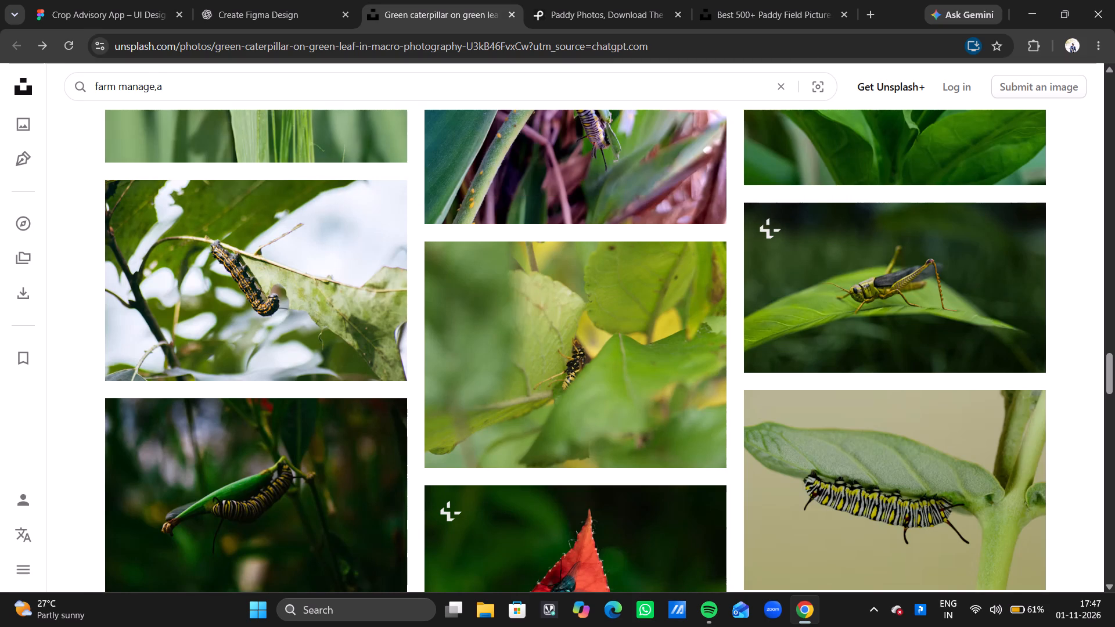
{"action": "key", "text": "BackSpace"}
{"action": "key", "text": "BackSpace"}
{"action": "type", "text": "mnet"}
{"action": "key", "text": "BackSpace"}
{"action": "key", "text": "BackSpace"}
{"action": "type", "text": "ent"}
{"action": "key", "text": "Return"}
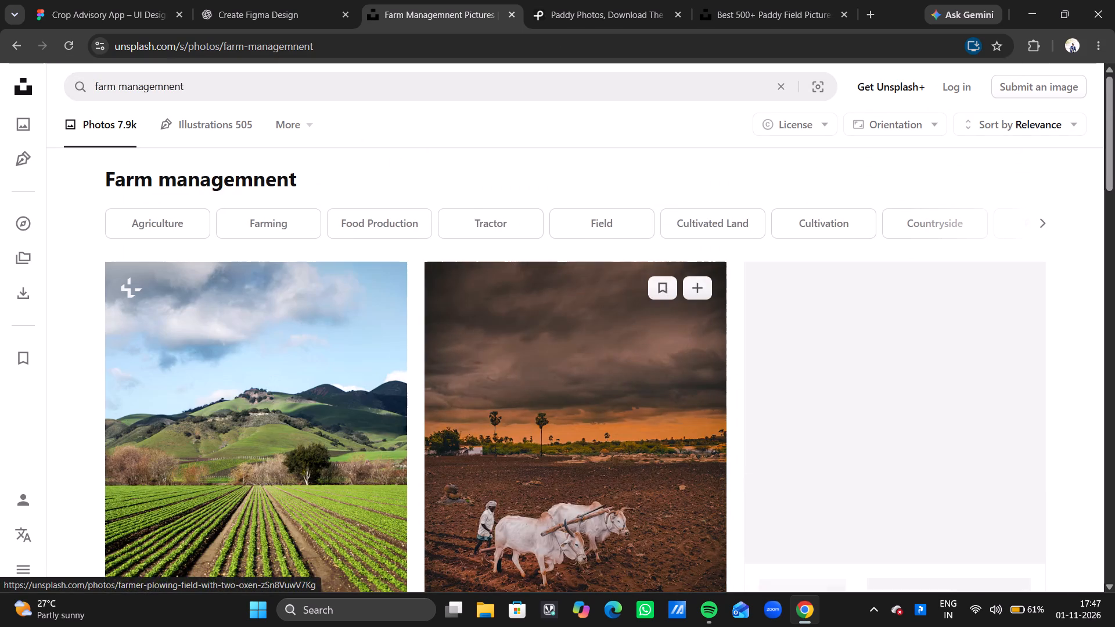
Examine the farm photo results for an image that suits the app's farm management screen.
{"action": "scroll", "coordinate": [485, 300], "scroll_direction": "down", "scroll_amount": 5}
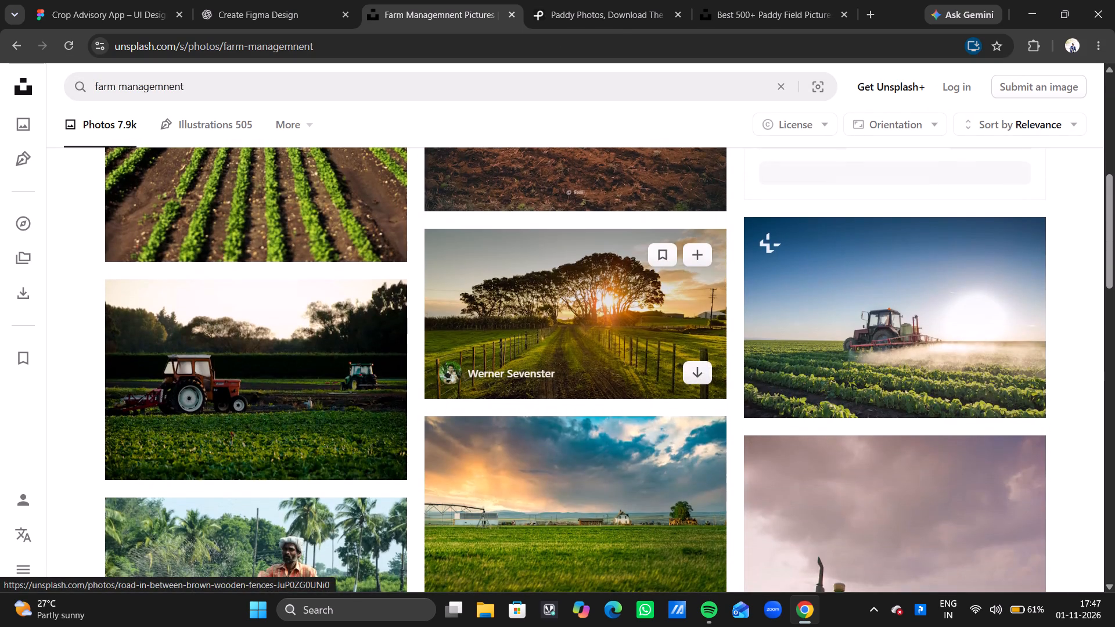
{"action": "scroll", "coordinate": [485, 300], "scroll_direction": "down", "scroll_amount": 5}
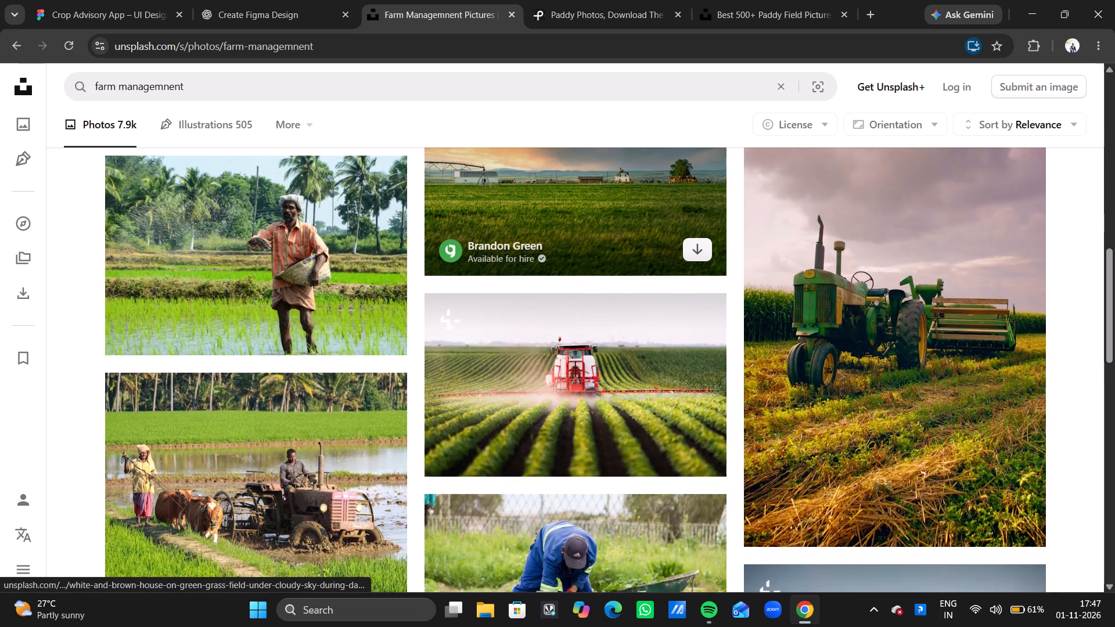
{"action": "scroll", "coordinate": [485, 300], "scroll_direction": "down", "scroll_amount": 4}
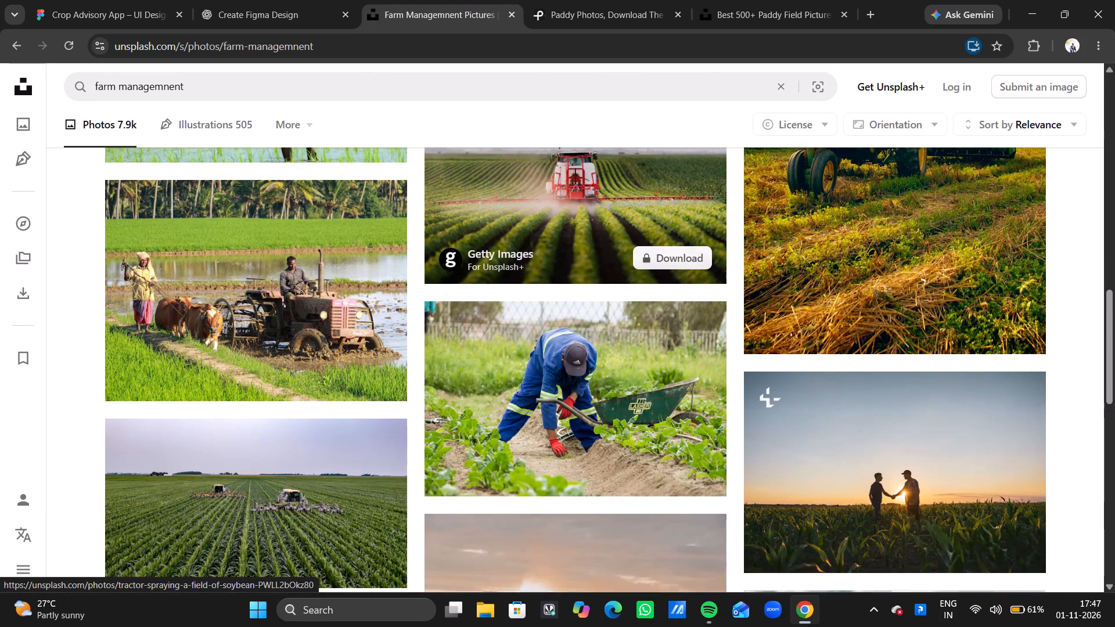
{"action": "scroll", "coordinate": [485, 300], "scroll_direction": "down", "scroll_amount": 2}
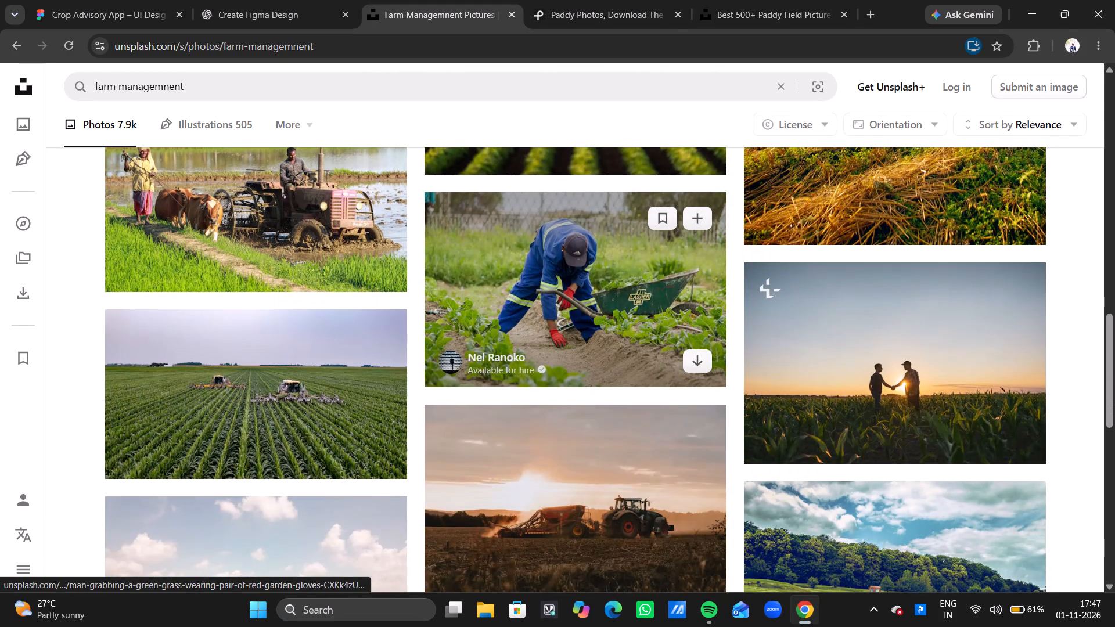
{"action": "scroll", "coordinate": [577, 338], "scroll_direction": "down", "scroll_amount": 4}
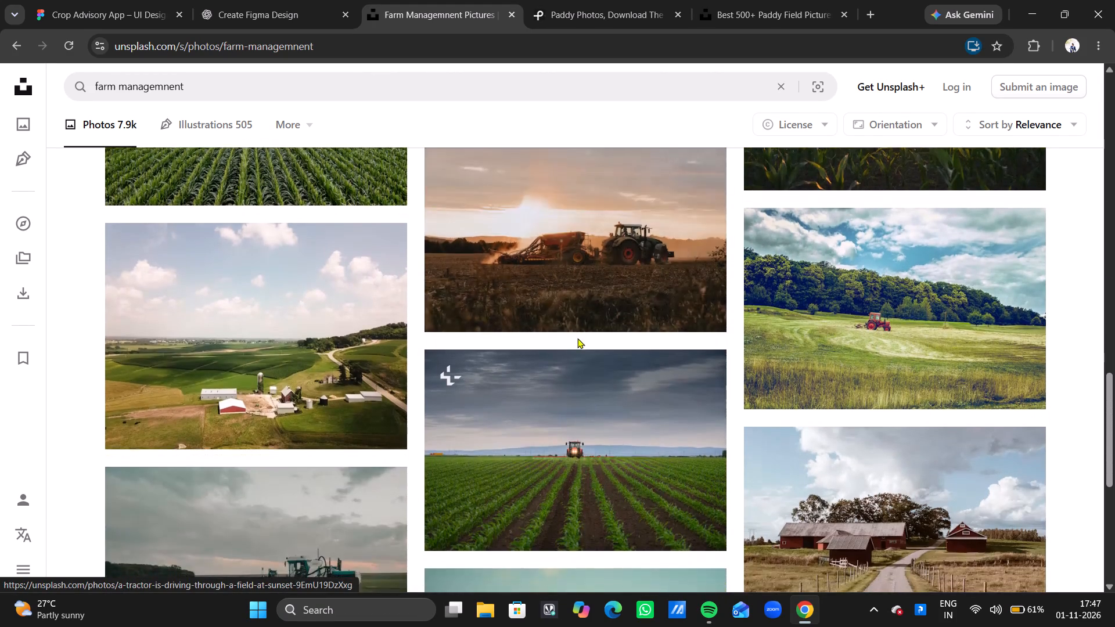
{"action": "scroll", "coordinate": [577, 338], "scroll_direction": "down", "scroll_amount": 1}
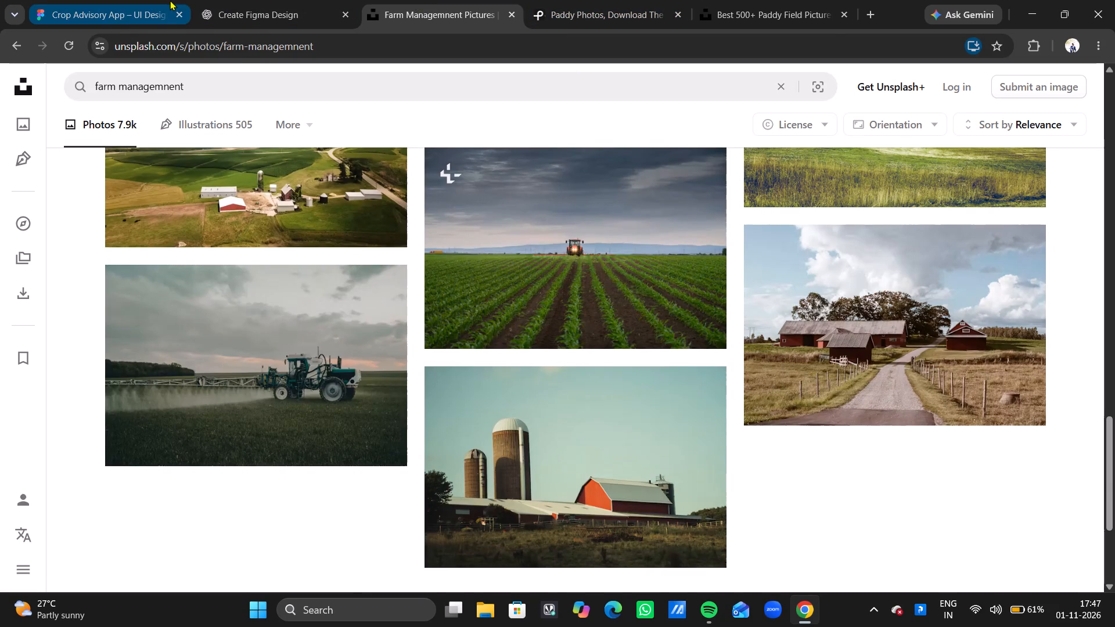
Check the Irrigation & Market screen in Figma and examine the Unsplash farm results again for a matching photo.
{"action": "left_click", "coordinate": [170, 0]}
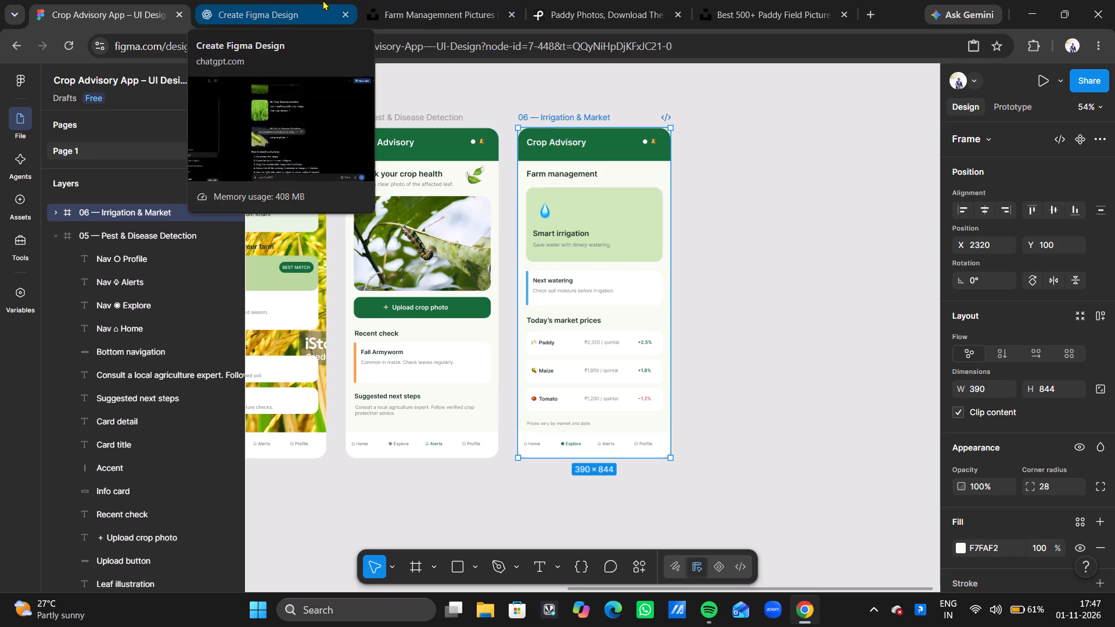
{"action": "left_click", "coordinate": [428, 0]}
{"action": "scroll", "coordinate": [527, 350], "scroll_direction": "down", "scroll_amount": 2}
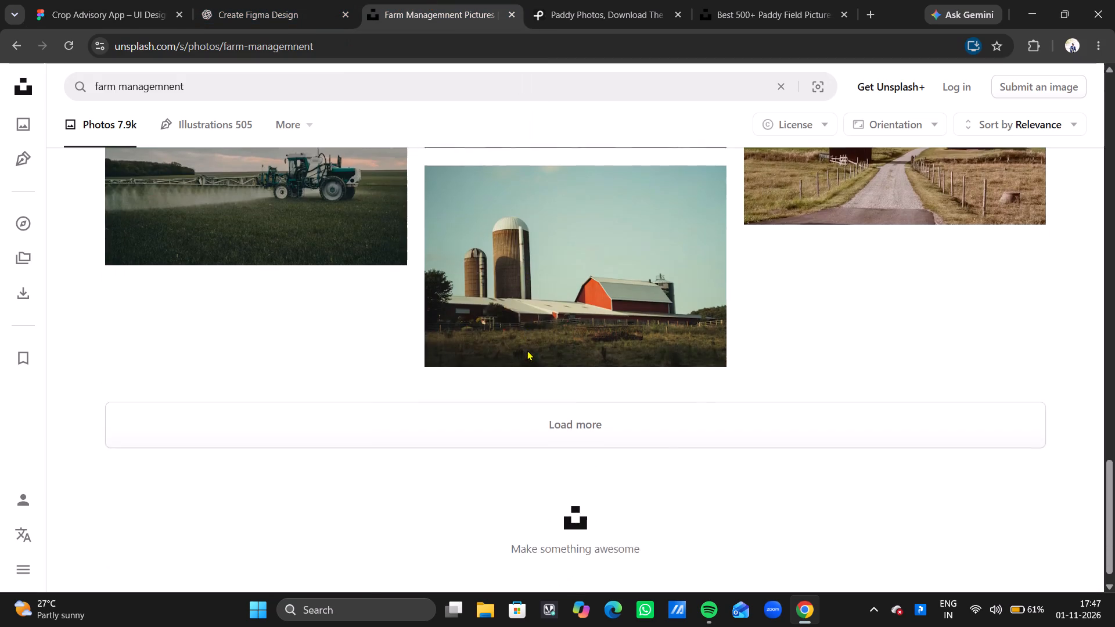
{"action": "scroll", "coordinate": [527, 350], "scroll_direction": "down", "scroll_amount": 1}
{"action": "scroll", "coordinate": [527, 350], "scroll_direction": "up", "scroll_amount": 1}
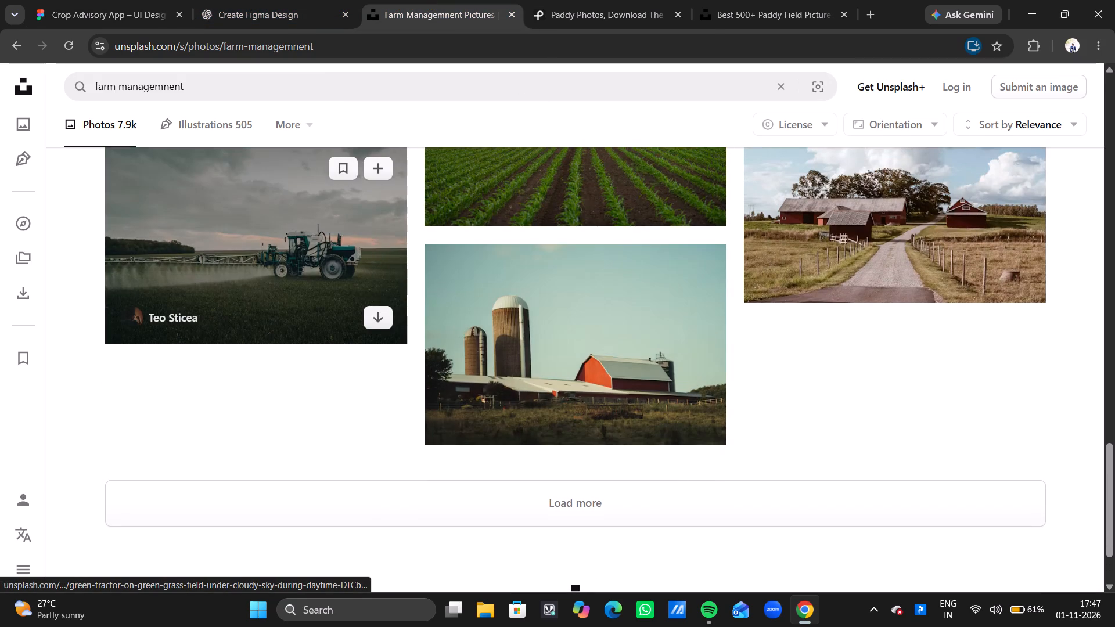
{"action": "scroll", "coordinate": [332, 261], "scroll_direction": "down", "scroll_amount": 4}
{"action": "scroll", "coordinate": [332, 261], "scroll_direction": "up", "scroll_amount": 4}
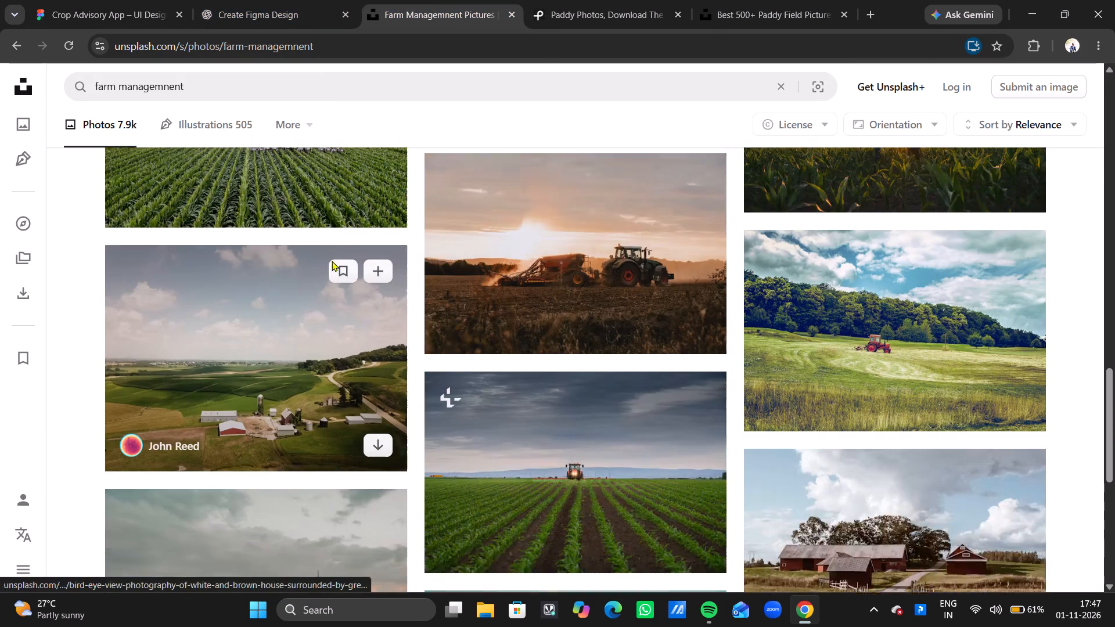
{"action": "scroll", "coordinate": [332, 261], "scroll_direction": "up", "scroll_amount": 1}
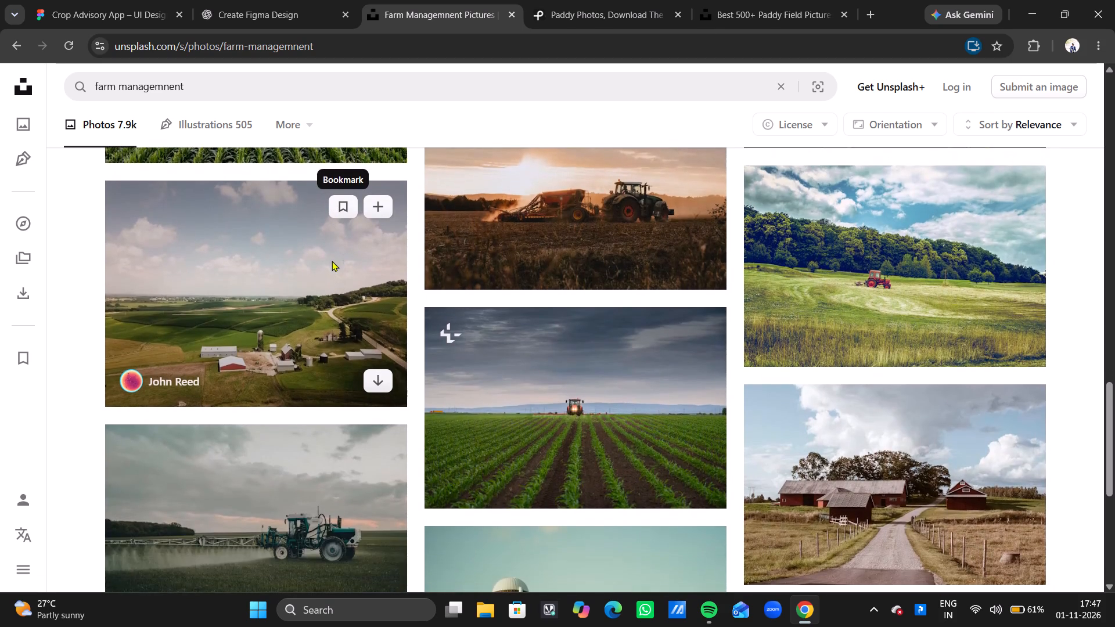
{"action": "scroll", "coordinate": [332, 261], "scroll_direction": "up", "scroll_amount": 1}
{"action": "scroll", "coordinate": [332, 261], "scroll_direction": "right", "scroll_amount": 1}
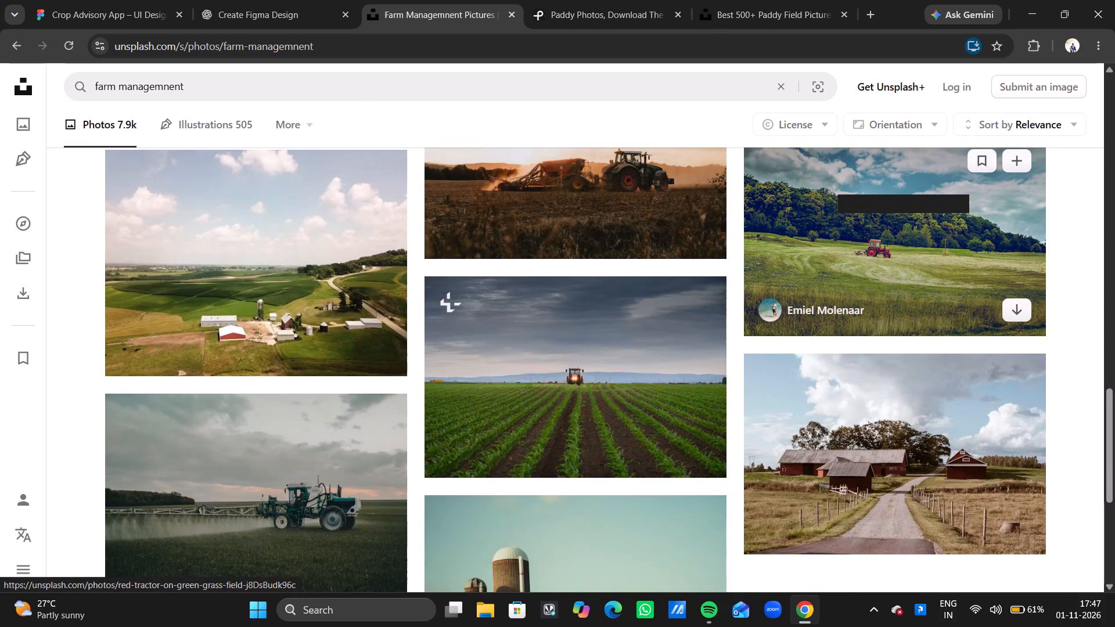
{"action": "scroll", "coordinate": [831, 184], "scroll_direction": "up", "scroll_amount": 2}
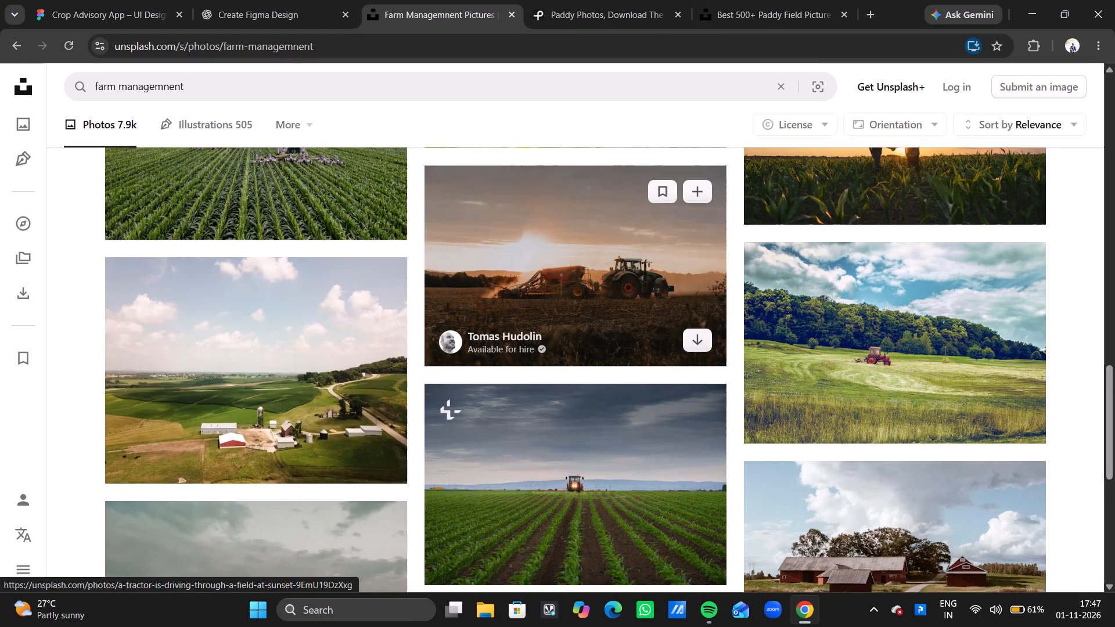
{"action": "scroll", "coordinate": [557, 219], "scroll_direction": "up", "scroll_amount": 4}
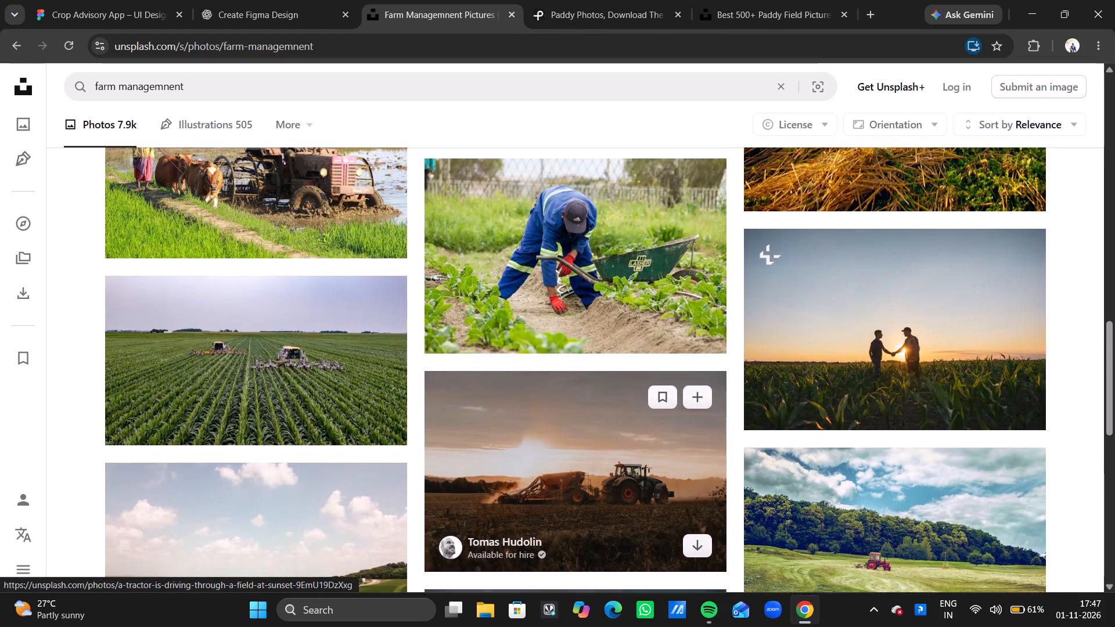
{"action": "scroll", "coordinate": [557, 219], "scroll_direction": "up", "scroll_amount": 2}
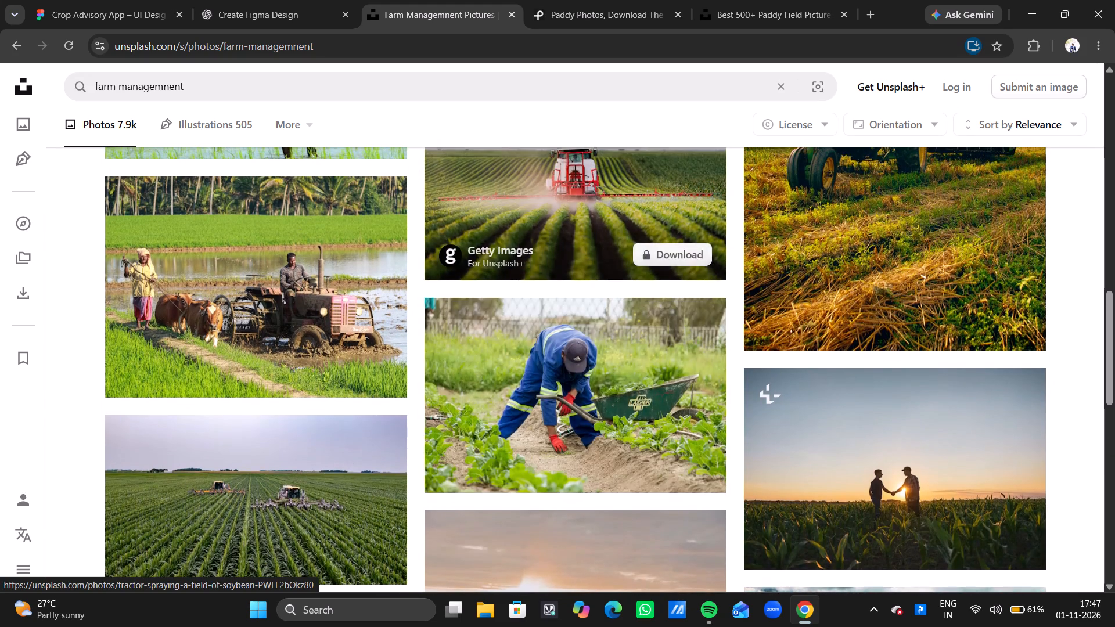
{"action": "scroll", "coordinate": [557, 219], "scroll_direction": "up", "scroll_amount": 3}
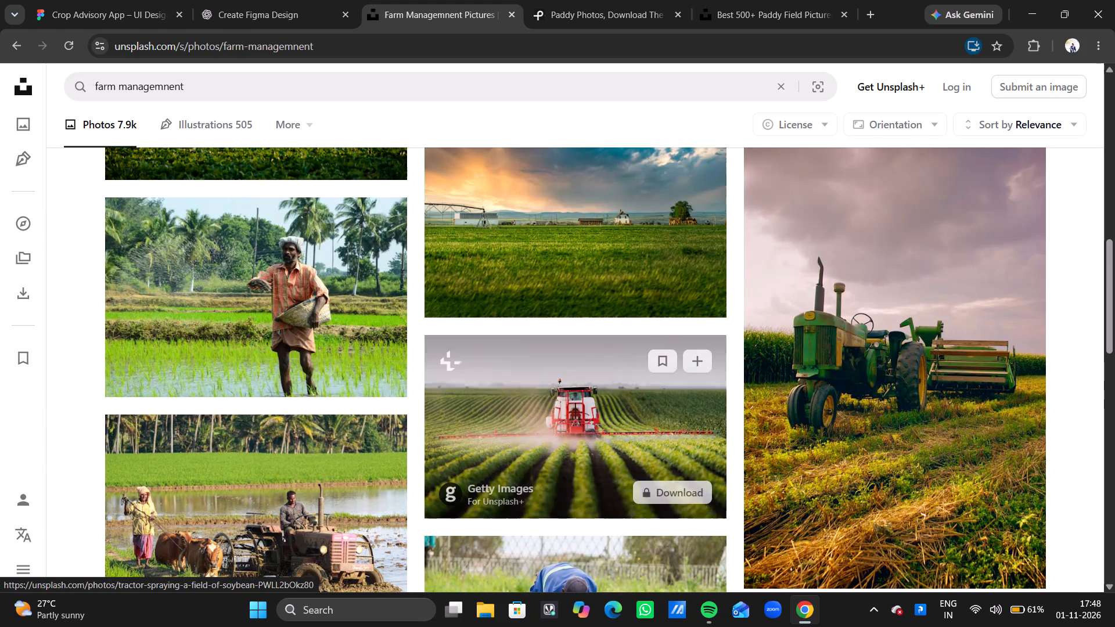
Open the Getty Images photo of a red tractor spraying a soybean field and copy the image.
{"action": "left_click", "coordinate": [580, 422]}
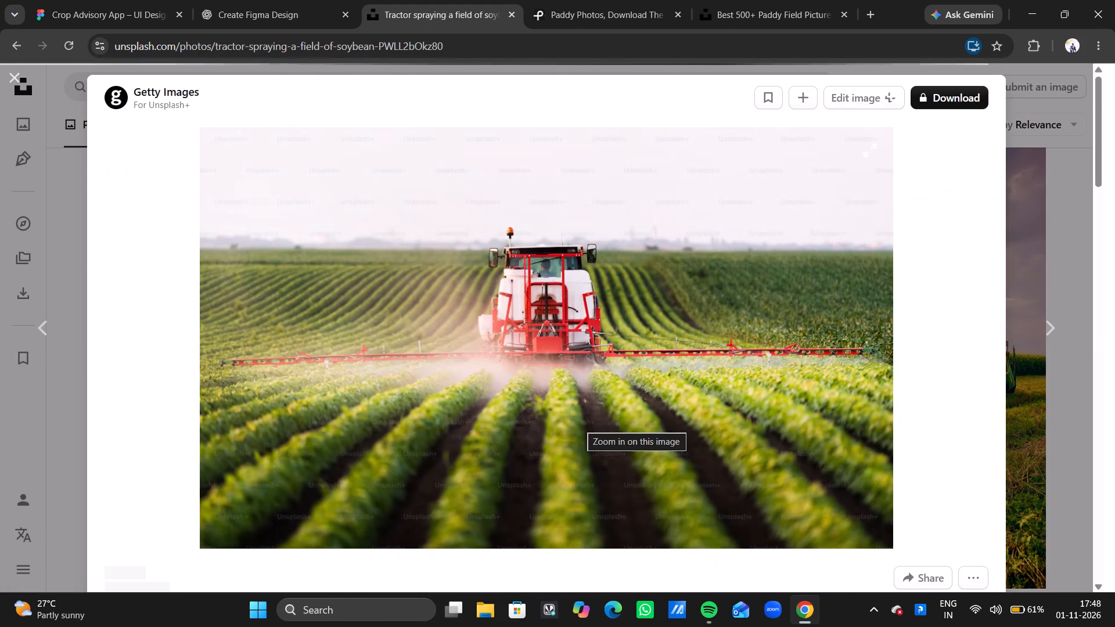
{"action": "right_click", "coordinate": [600, 280]}
{"action": "left_click", "coordinate": [660, 347]}
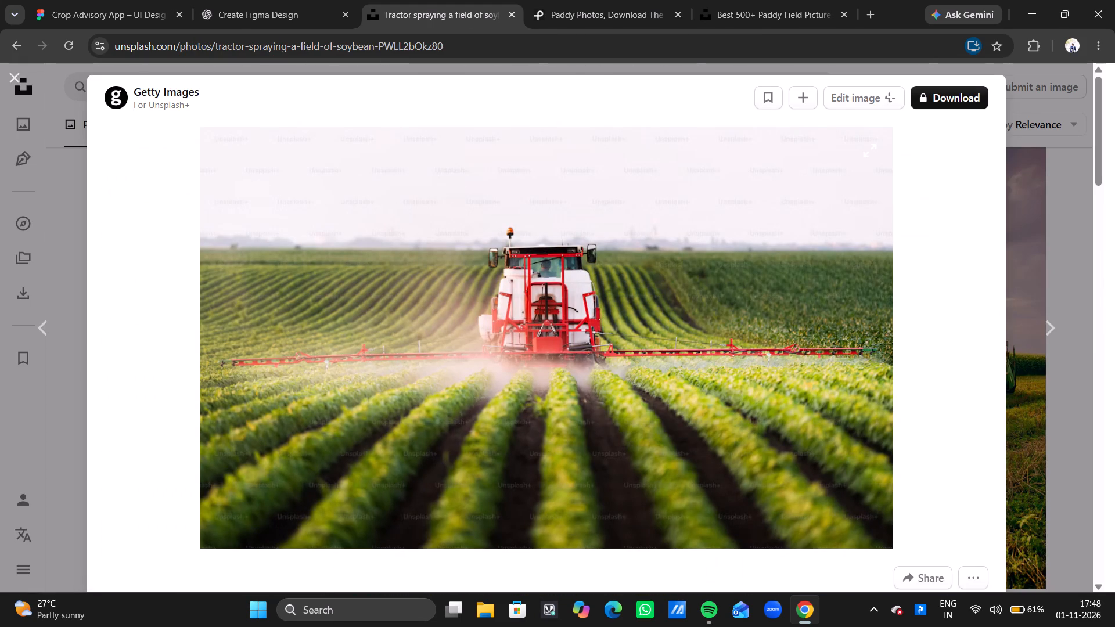
Switch to the Figma design and fill the Irrigation photo area with the copied tractor image.
{"action": "left_click", "coordinate": [145, 0]}
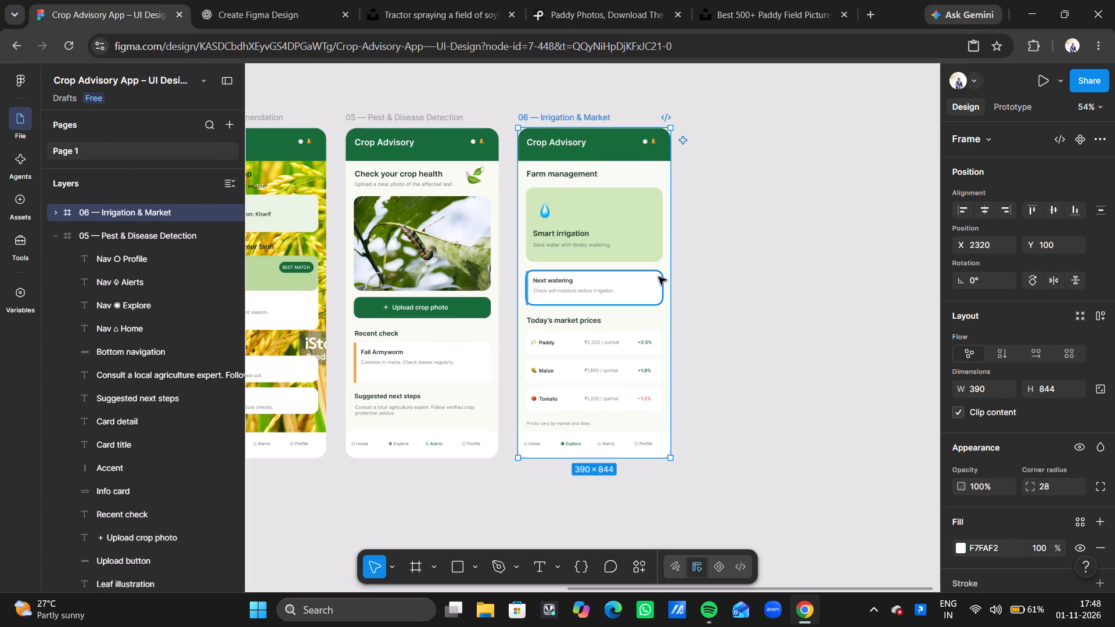
{"action": "left_click", "coordinate": [651, 232]}
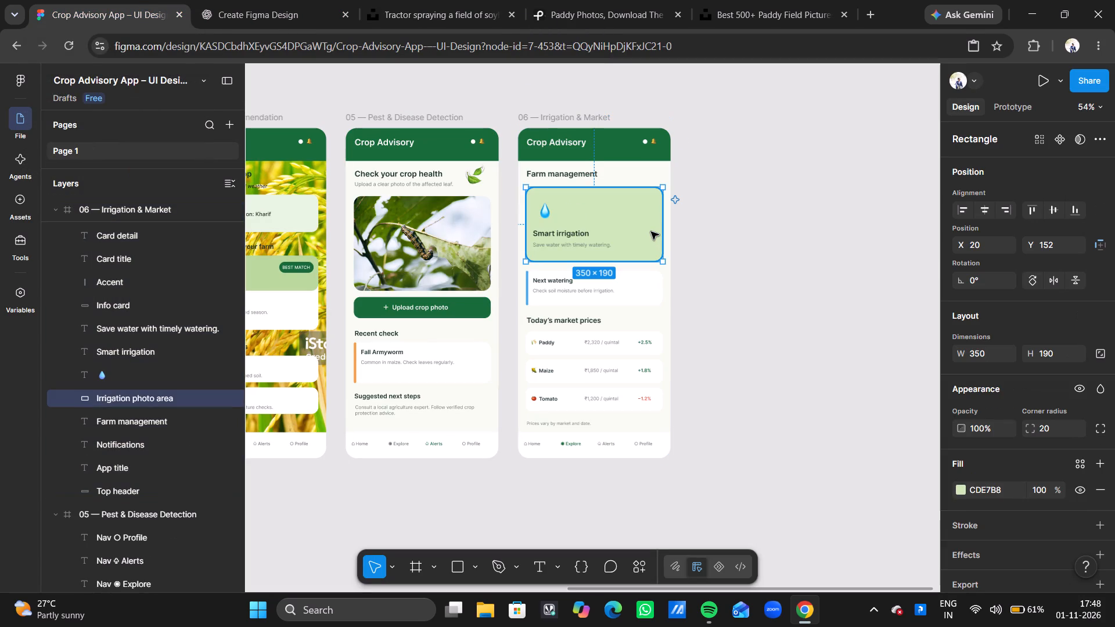
{"action": "left_click", "coordinate": [989, 487]}
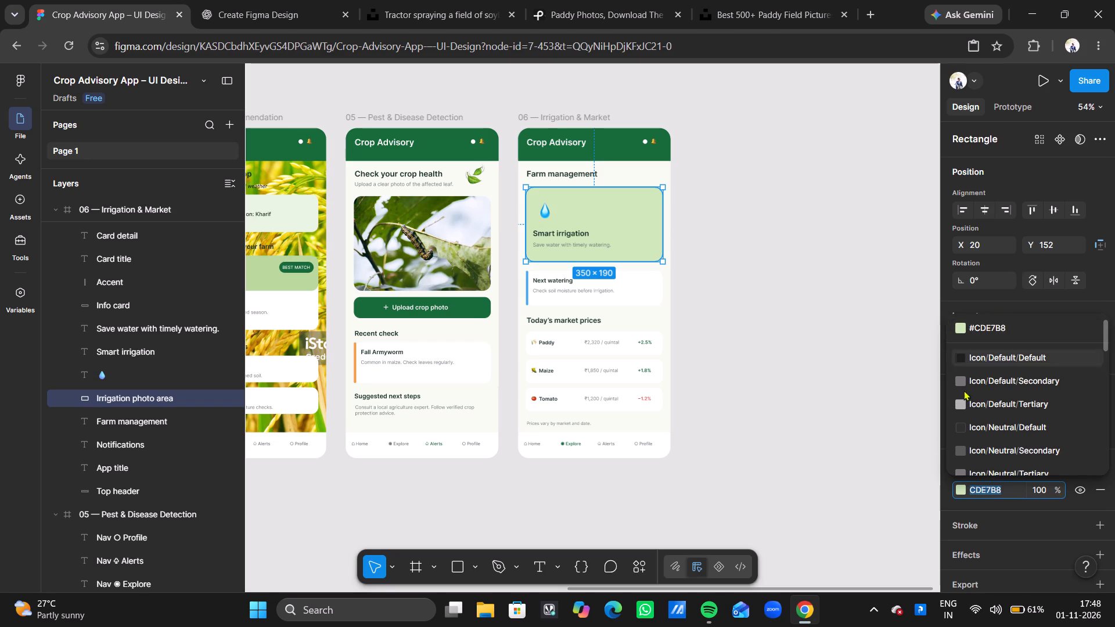
{"action": "left_click", "coordinate": [960, 491]}
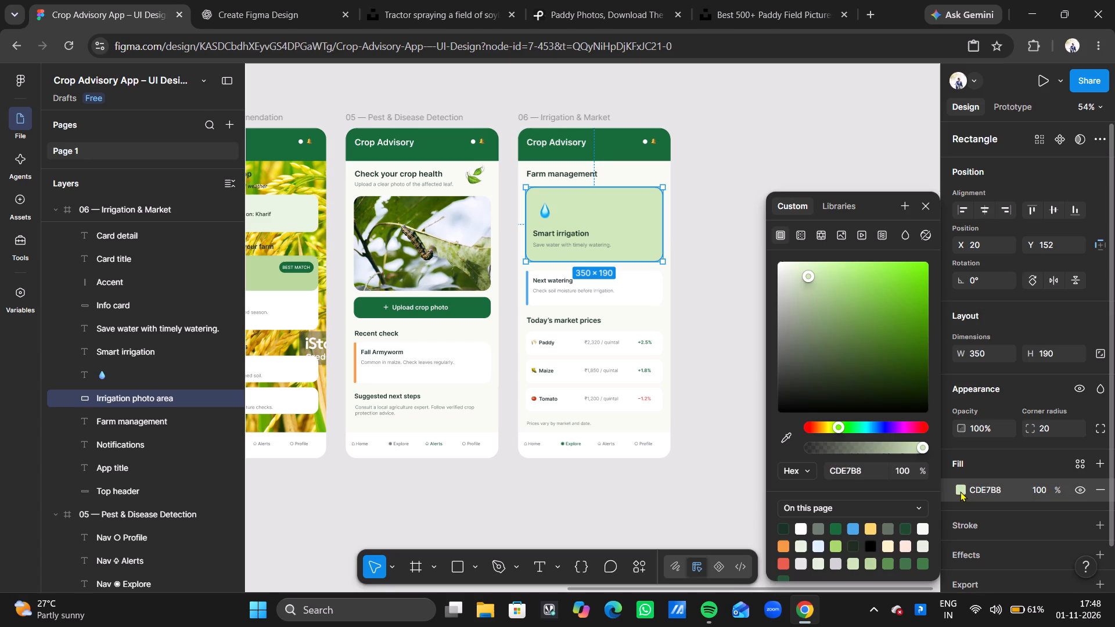
{"action": "left_click", "coordinate": [841, 234]}
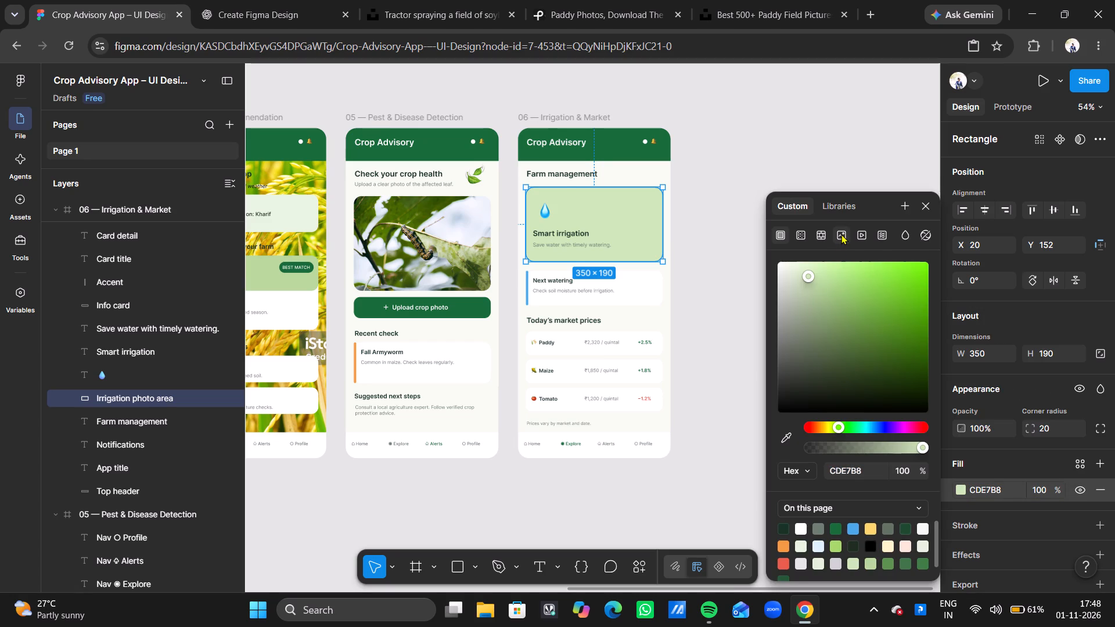
{"action": "left_click", "coordinate": [843, 203]}
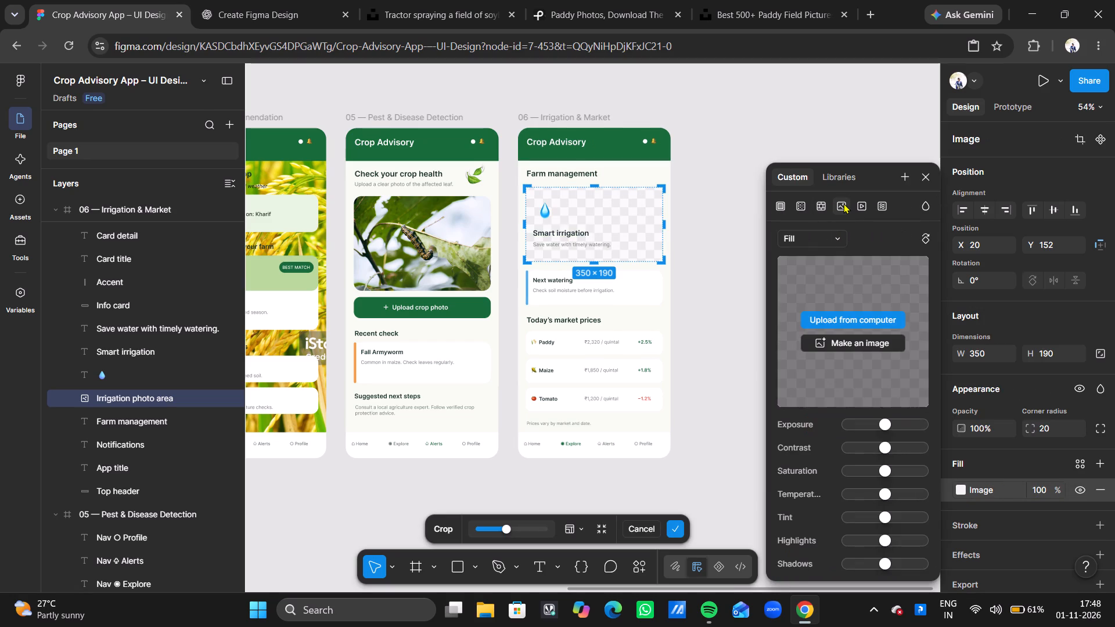
{"action": "left_click", "coordinate": [869, 286]}
{"action": "key", "text": "ctrl+v"}
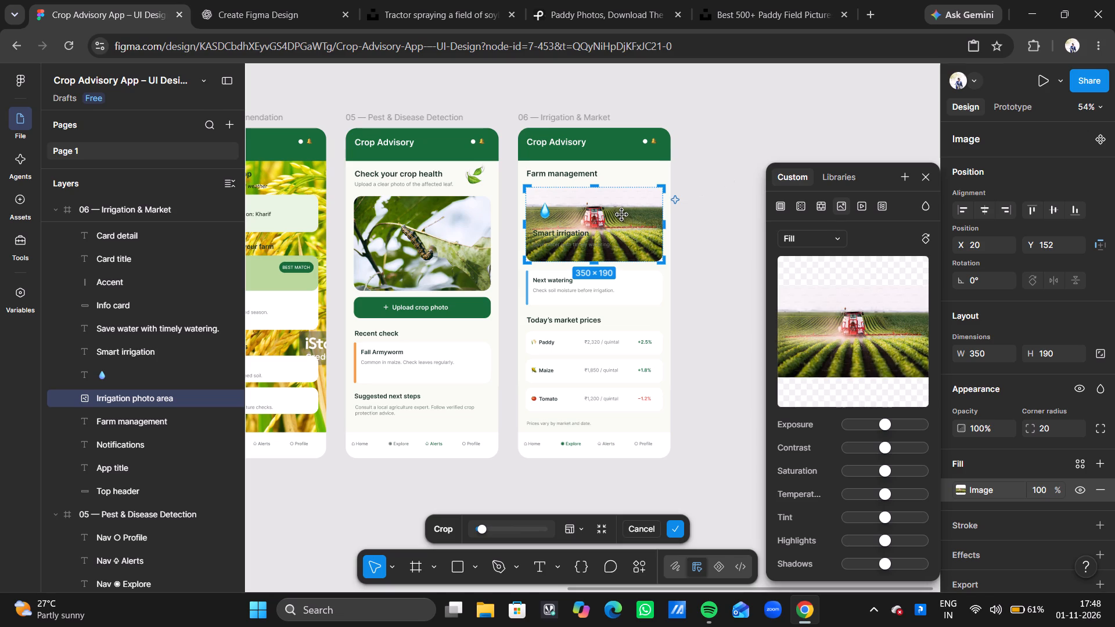
Set the tractor image fill's scaling mode to Crop.
{"action": "left_click", "coordinate": [840, 236]}
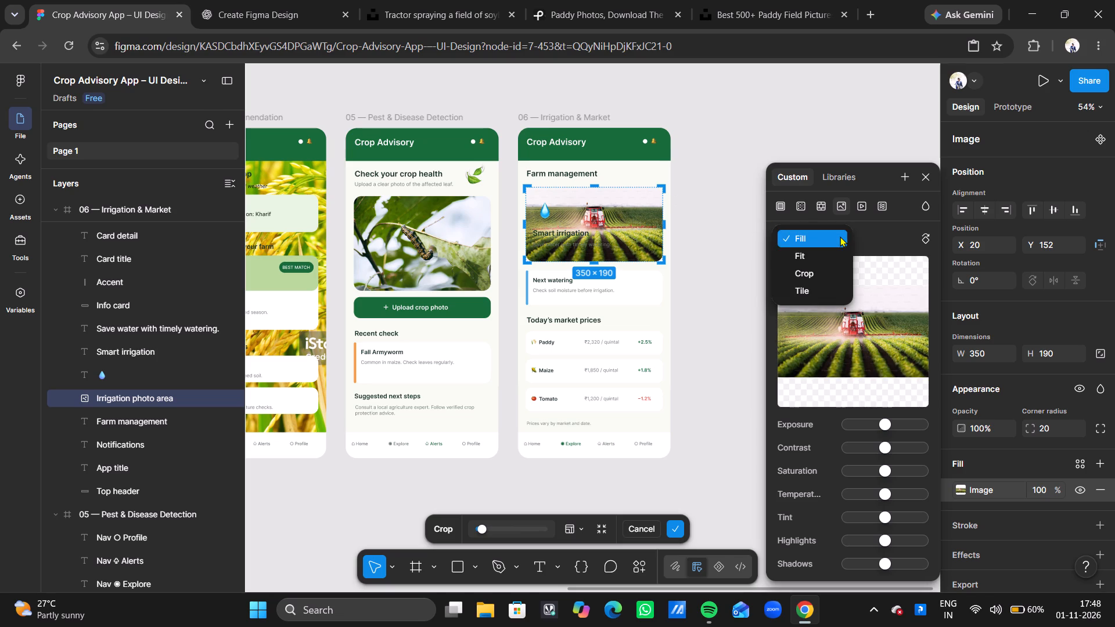
{"action": "left_click", "coordinate": [820, 278]}
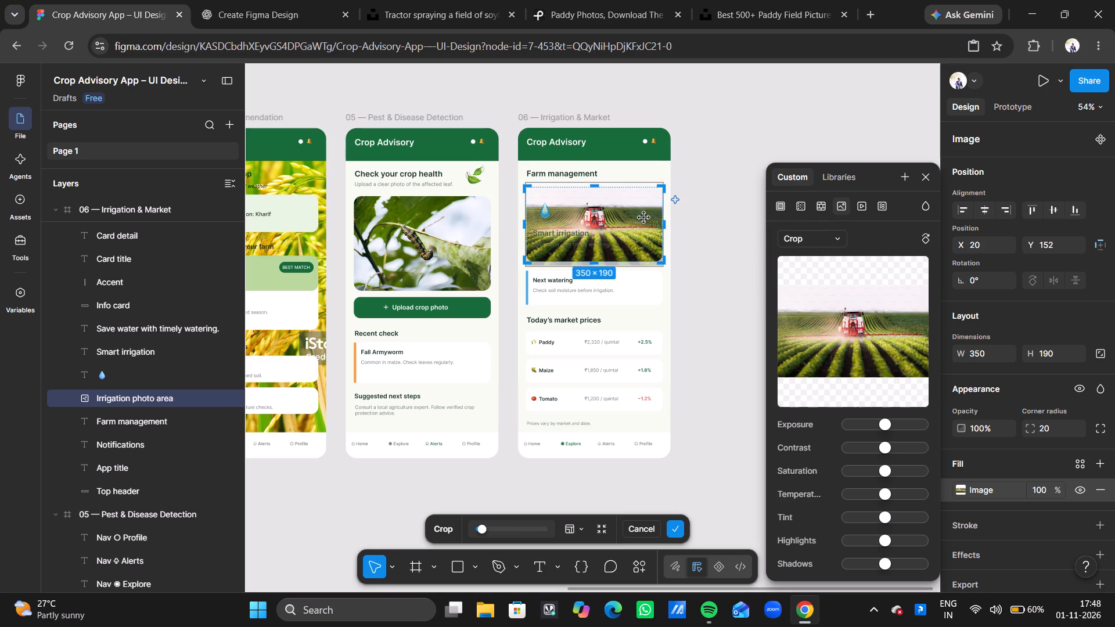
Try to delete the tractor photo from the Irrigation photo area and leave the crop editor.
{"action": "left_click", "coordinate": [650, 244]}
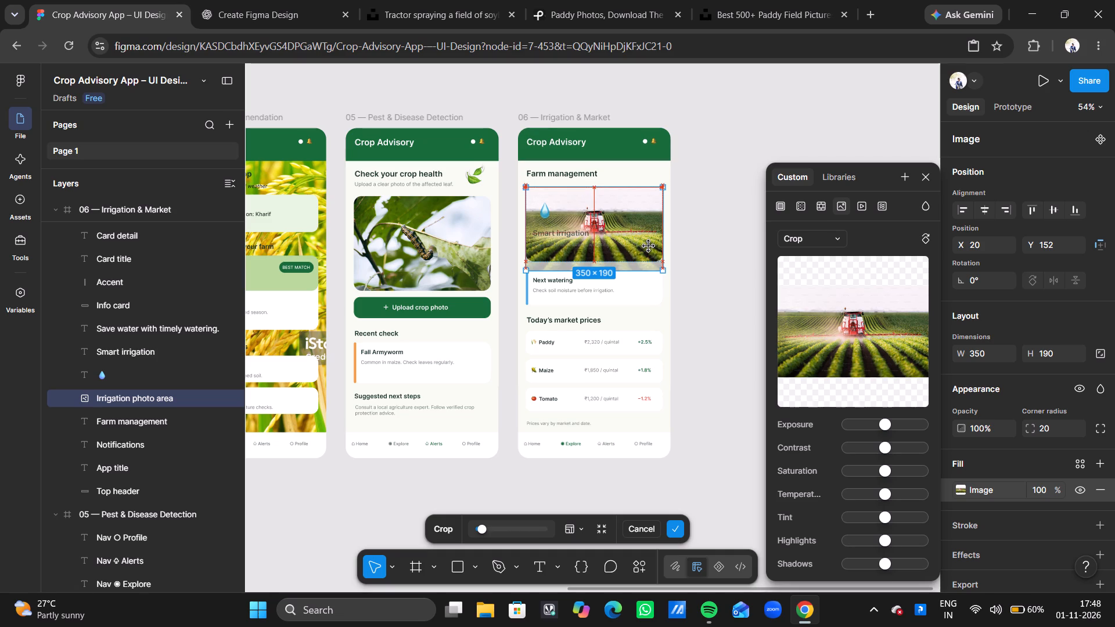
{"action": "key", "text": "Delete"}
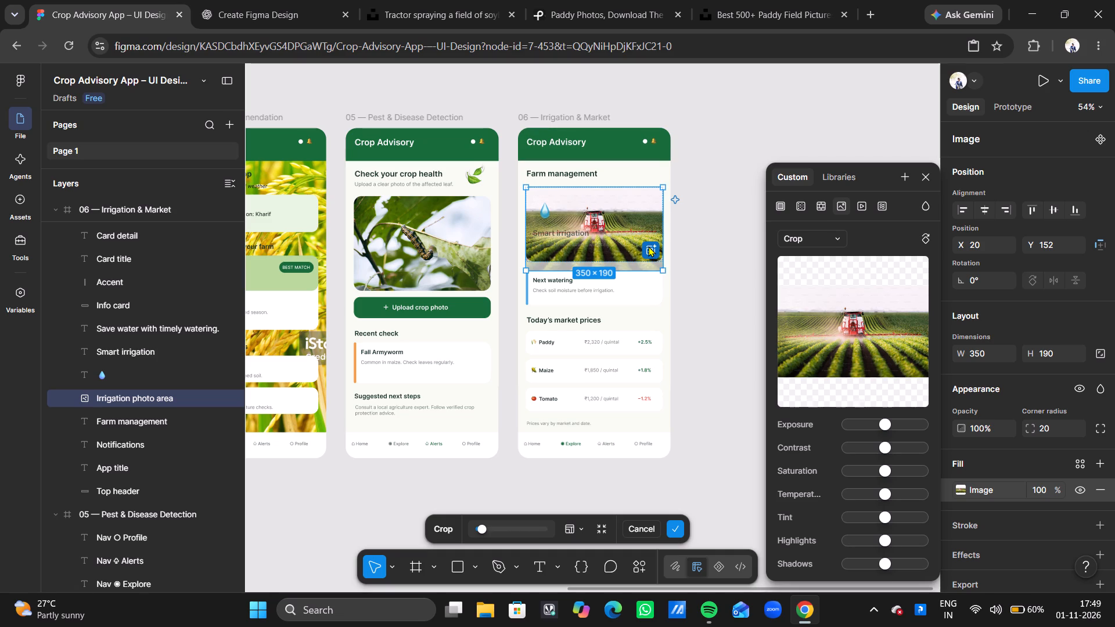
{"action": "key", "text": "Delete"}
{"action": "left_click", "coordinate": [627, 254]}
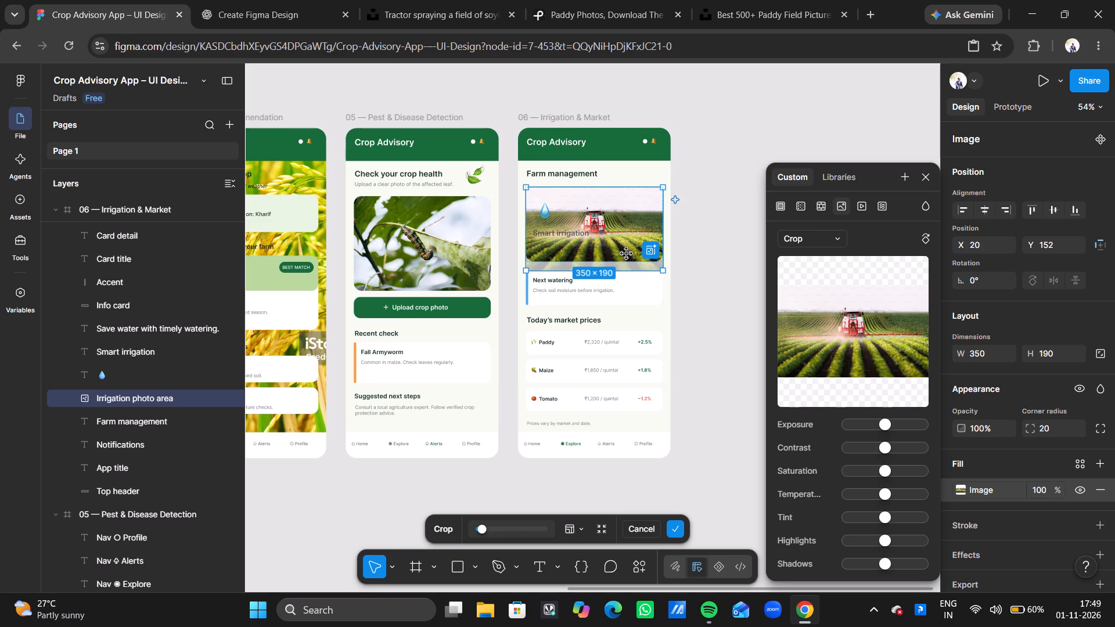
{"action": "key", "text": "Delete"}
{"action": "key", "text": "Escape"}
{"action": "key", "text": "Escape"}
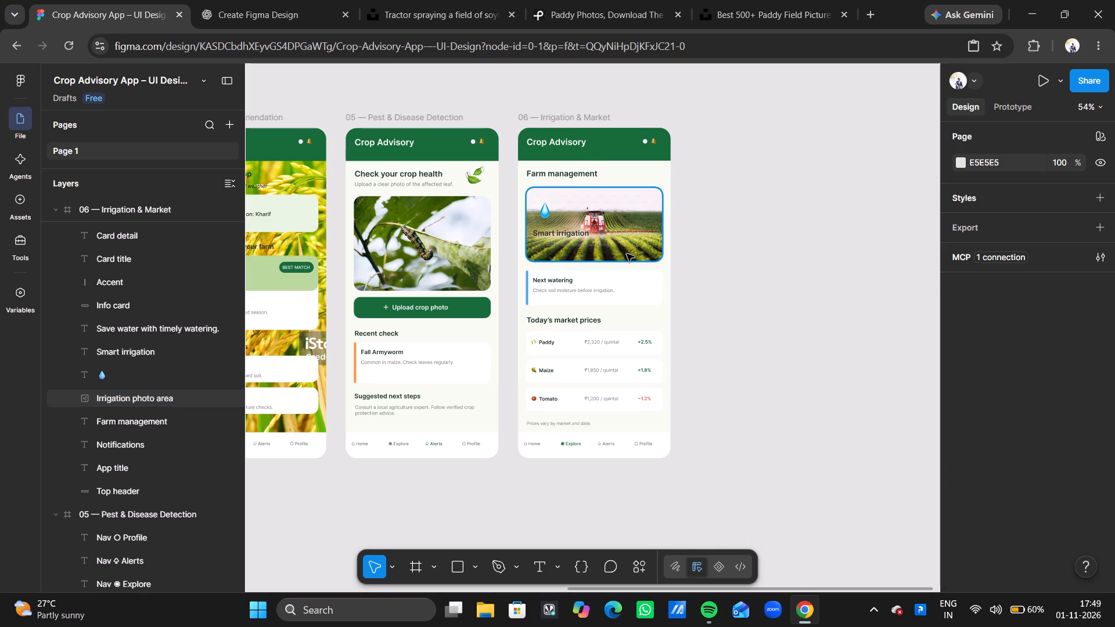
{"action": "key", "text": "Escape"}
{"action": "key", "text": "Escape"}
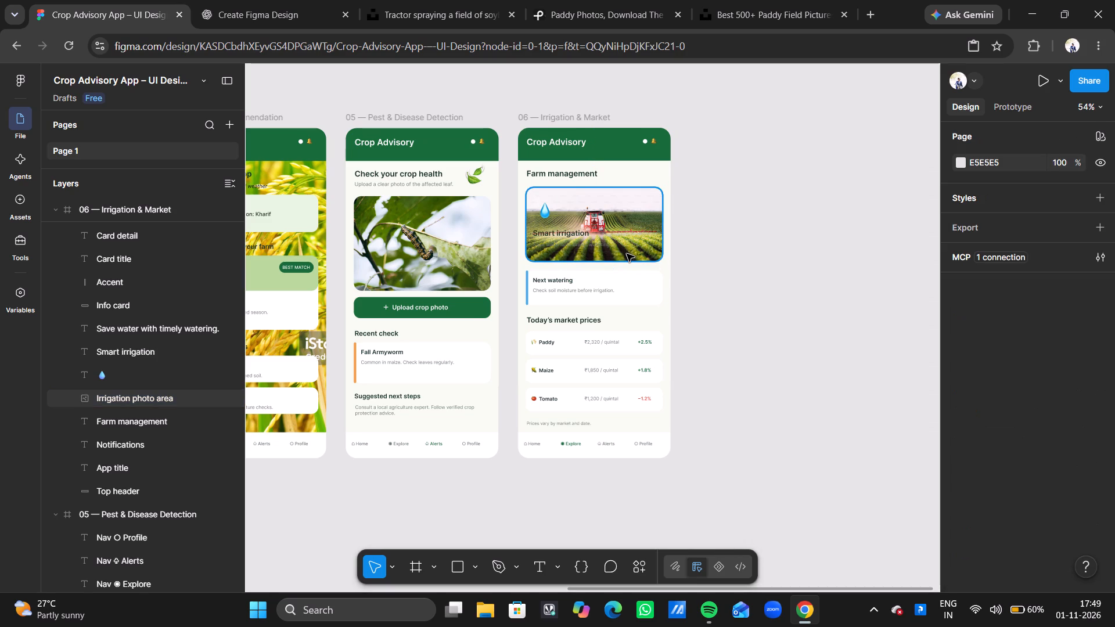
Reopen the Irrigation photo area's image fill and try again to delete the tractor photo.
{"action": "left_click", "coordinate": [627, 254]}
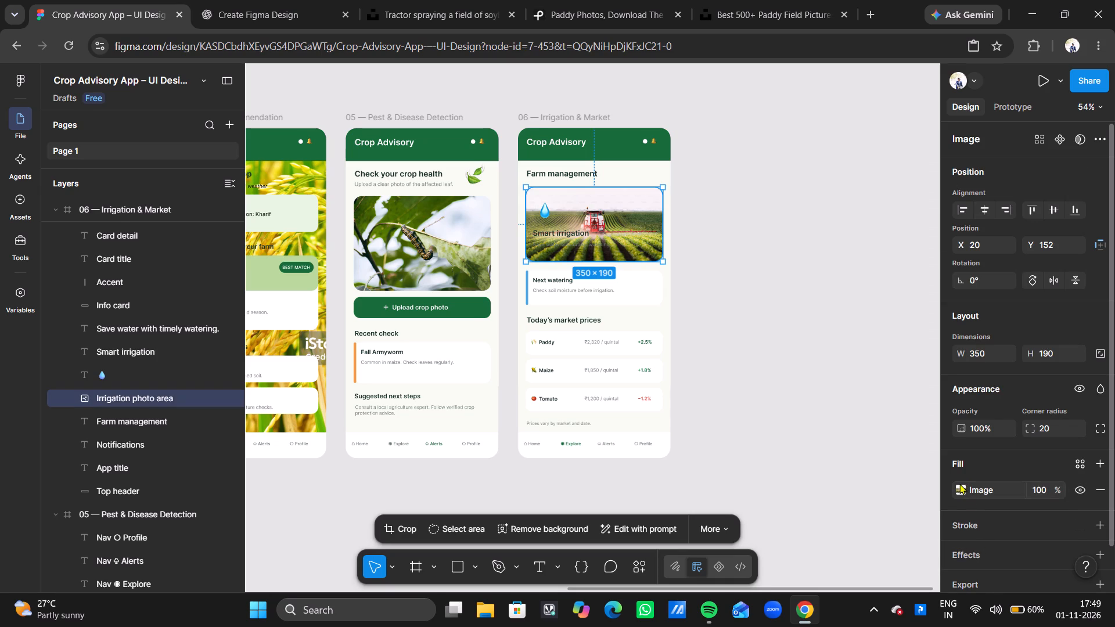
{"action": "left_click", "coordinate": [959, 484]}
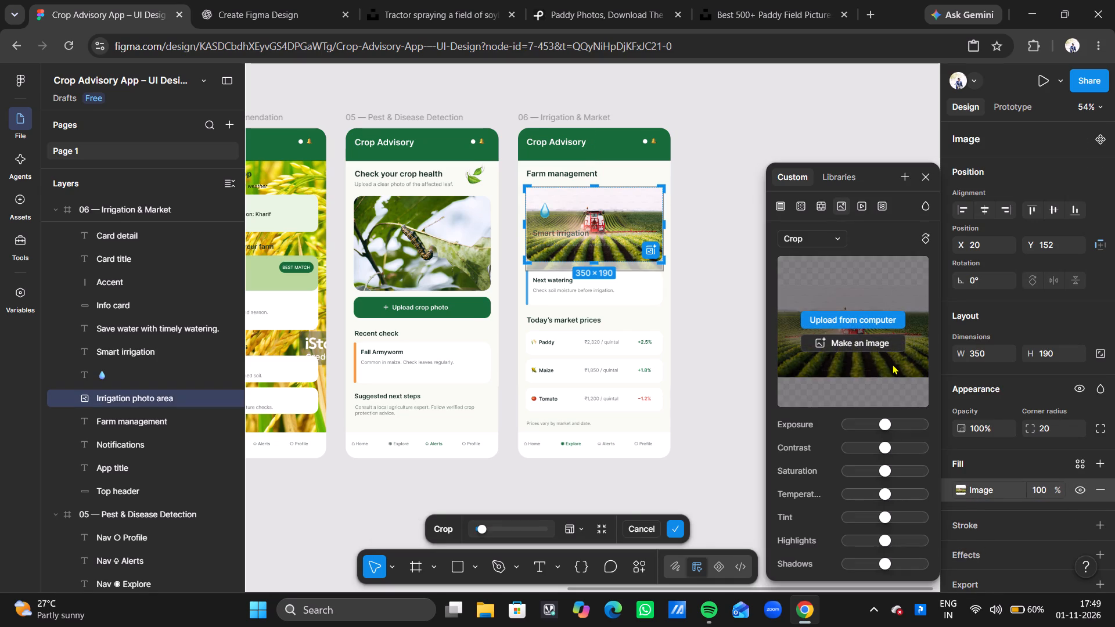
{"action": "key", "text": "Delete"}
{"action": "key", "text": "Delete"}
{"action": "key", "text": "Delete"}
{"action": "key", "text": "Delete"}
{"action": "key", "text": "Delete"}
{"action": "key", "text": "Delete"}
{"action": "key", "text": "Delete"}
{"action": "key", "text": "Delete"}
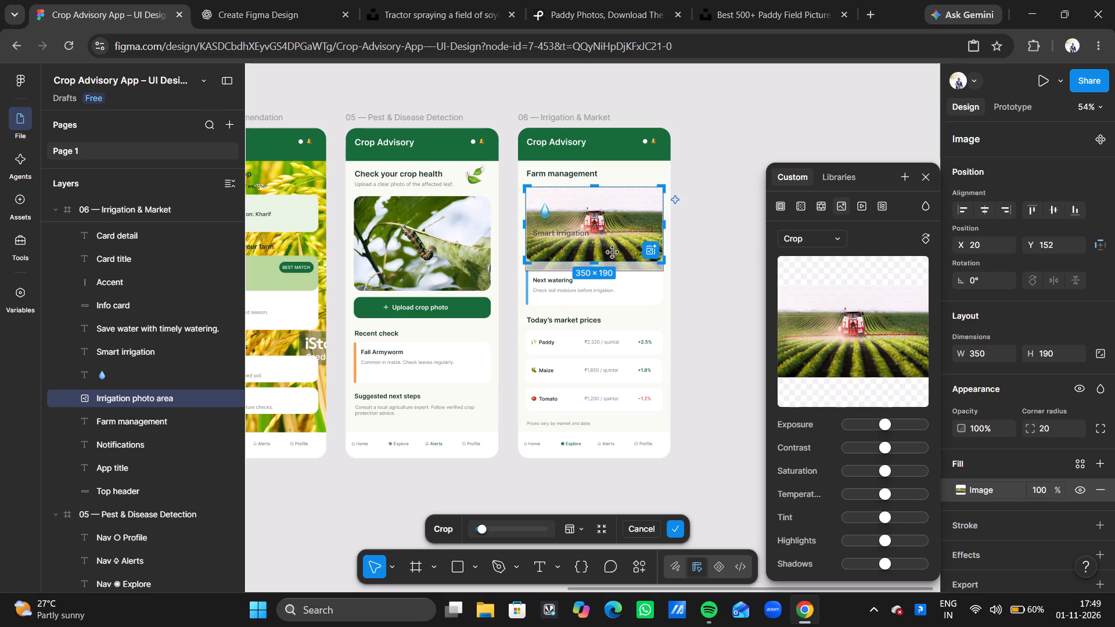
Move the tractor image in crop mode out of the Irrigation photo area, above the screen frame, and close the fill settings.
{"action": "left_click", "coordinate": [613, 253]}
{"action": "left_click_drag", "start_coordinate": [613, 253], "coordinate": [659, 276]}
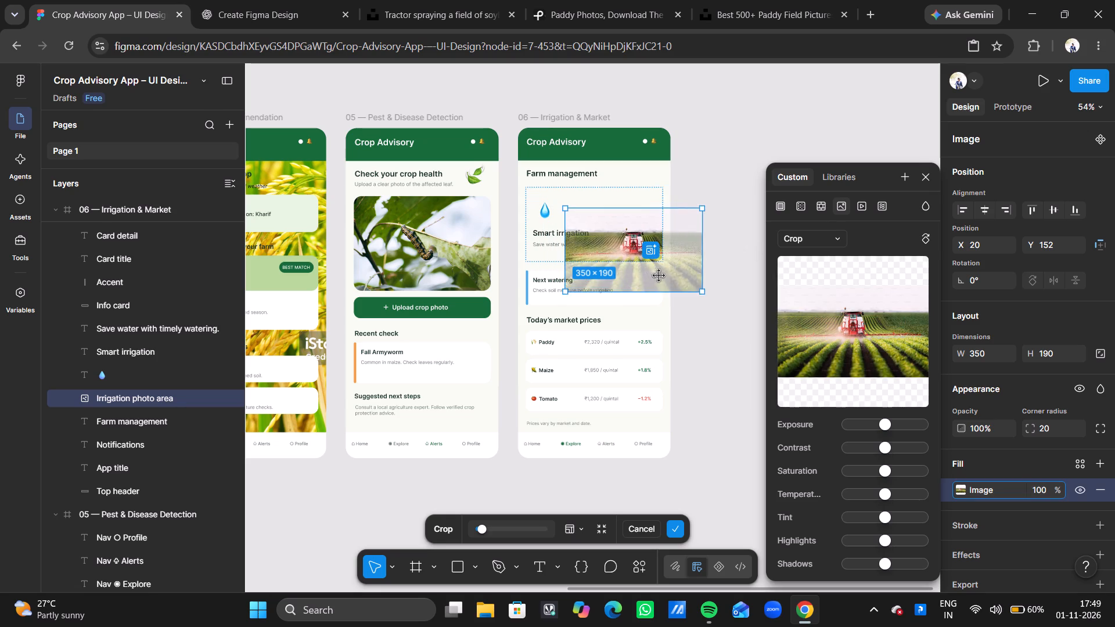
{"action": "left_click_drag", "start_coordinate": [659, 276], "coordinate": [781, 183]}
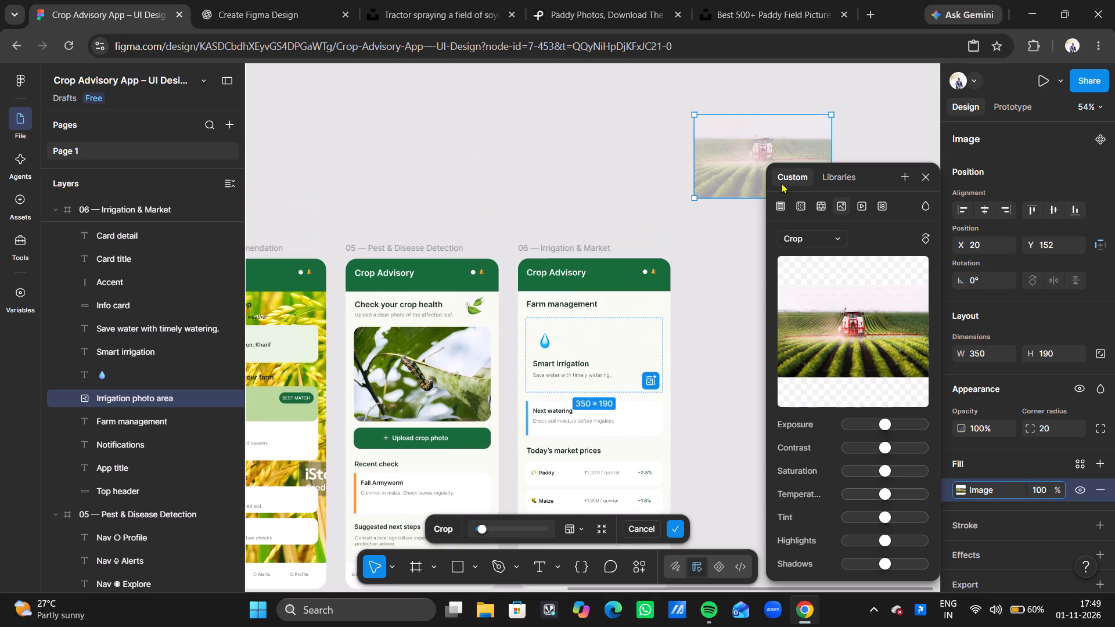
{"action": "left_click_drag", "start_coordinate": [781, 183], "coordinate": [700, 186]}
{"action": "left_click", "coordinate": [696, 172]}
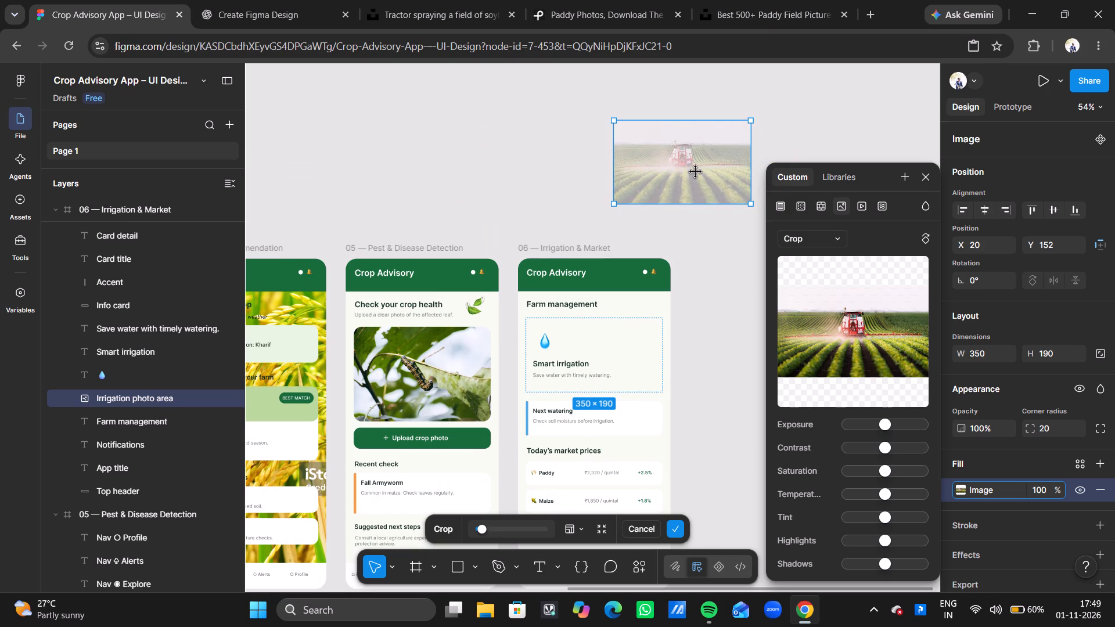
{"action": "left_click", "coordinate": [923, 179]}
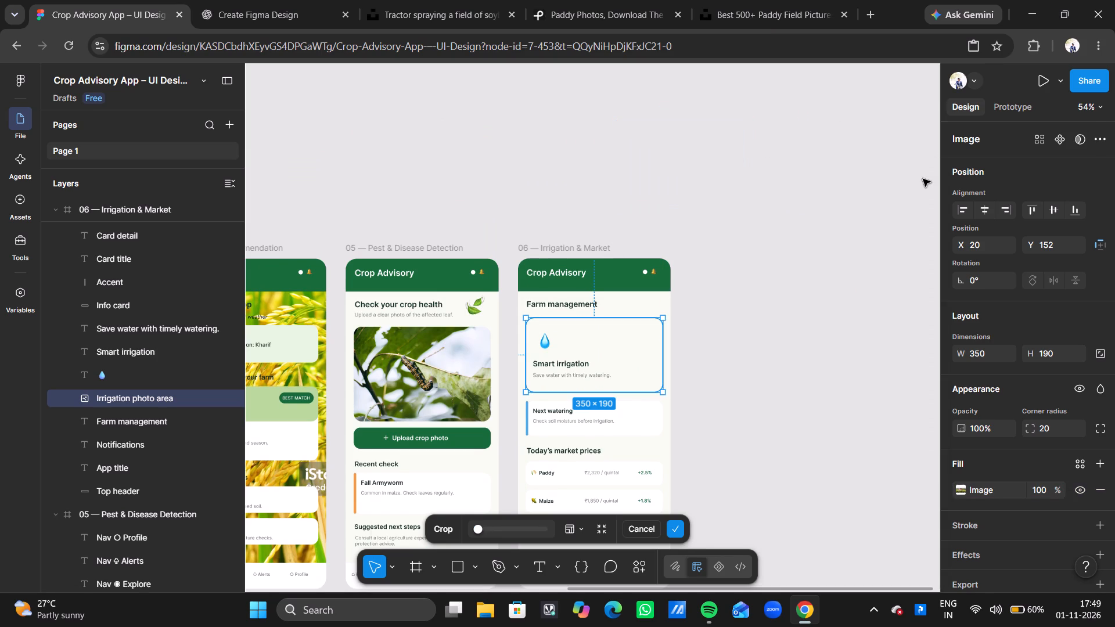
{"action": "scroll", "coordinate": [788, 240], "scroll_direction": "down", "scroll_amount": 4}
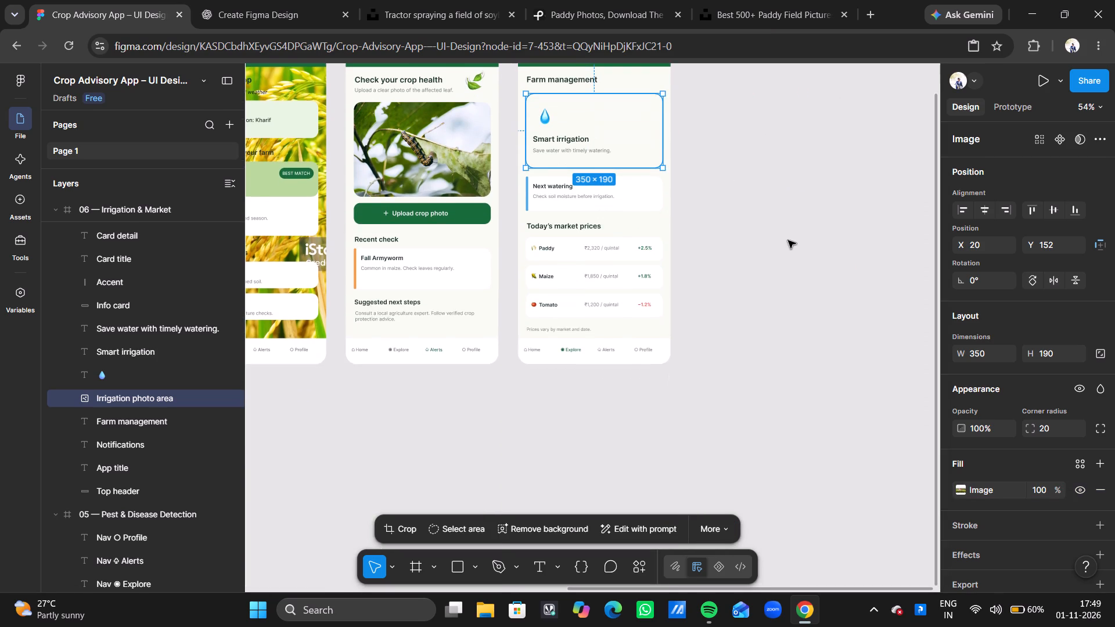
{"action": "scroll", "coordinate": [788, 240], "scroll_direction": "up", "scroll_amount": 1}
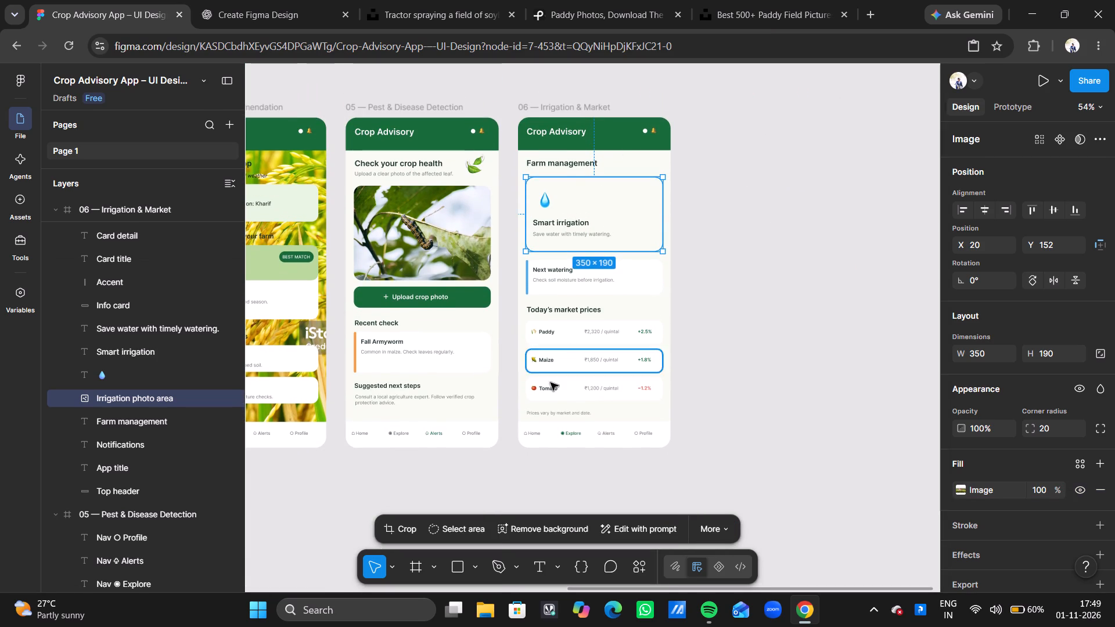
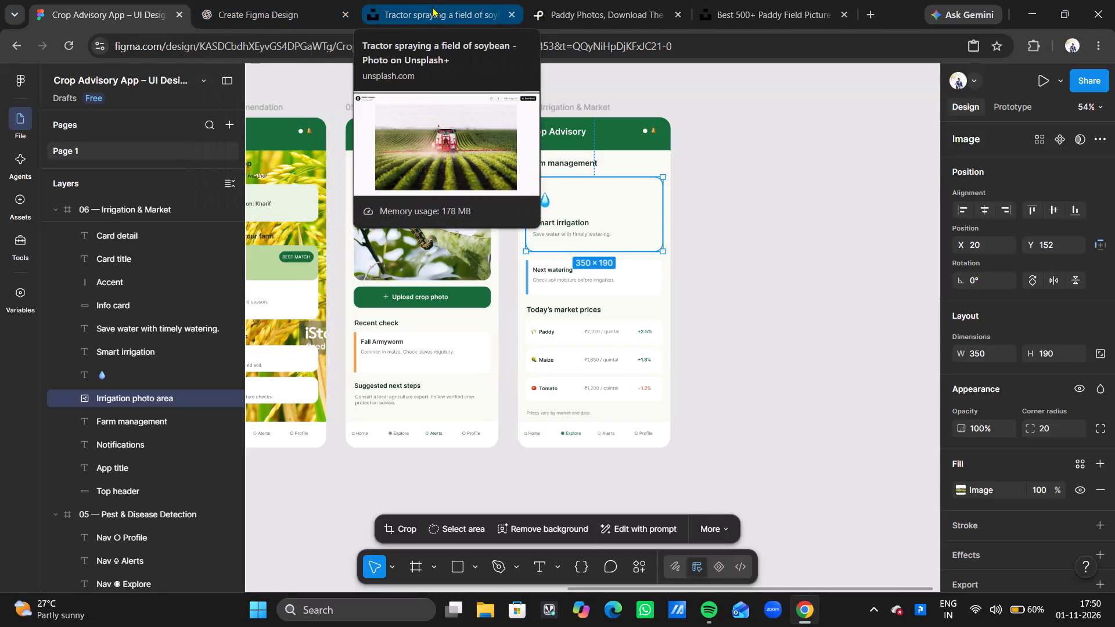
Switch to Unsplash, close the soybean tractor photo and browse the farm management results for a different photo.
{"action": "left_click", "coordinate": [432, 7]}
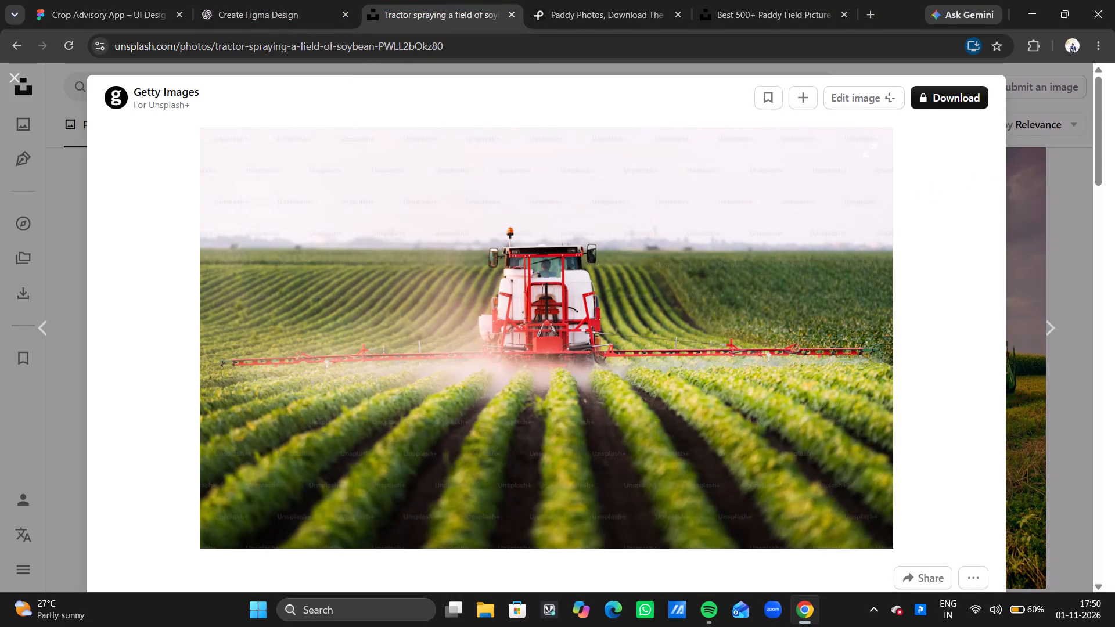
{"action": "left_click", "coordinate": [16, 81]}
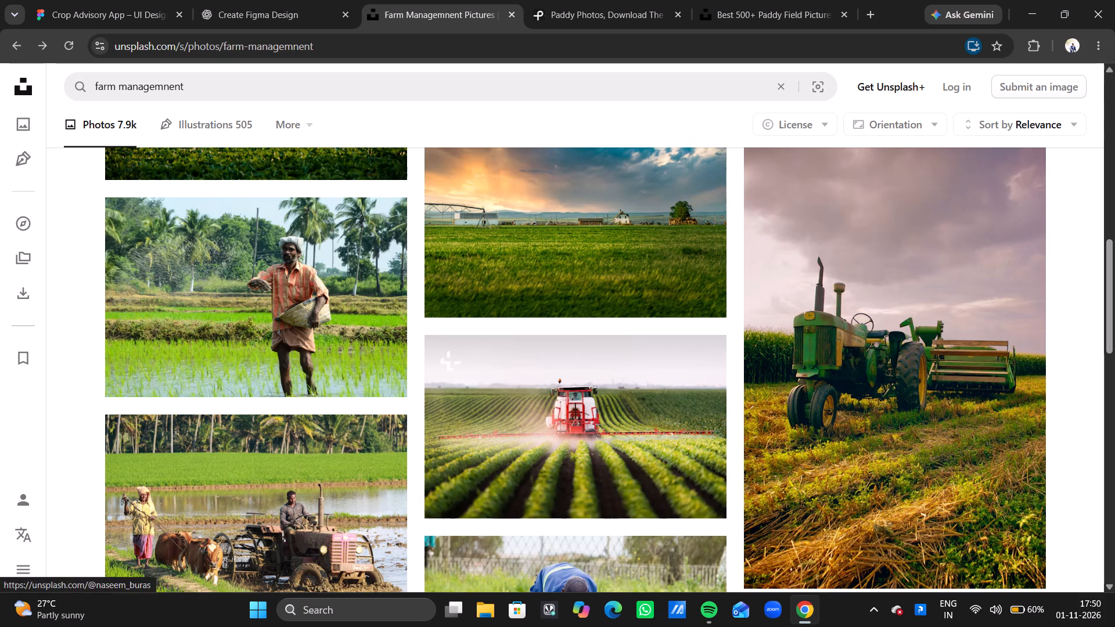
{"action": "scroll", "coordinate": [412, 360], "scroll_direction": "down", "scroll_amount": 8}
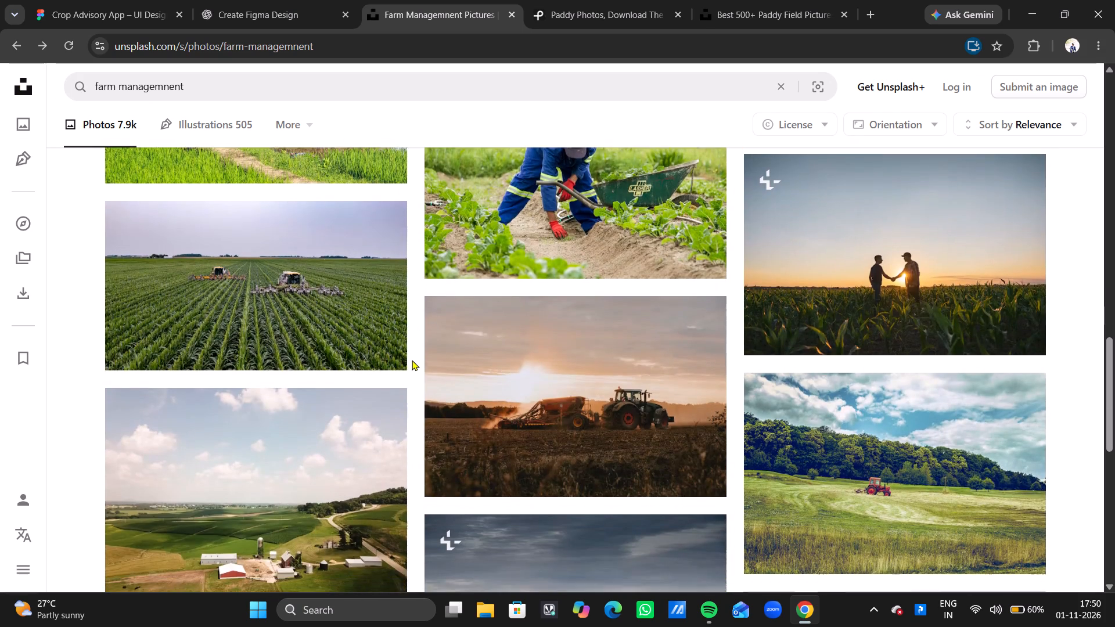
{"action": "scroll", "coordinate": [598, 358], "scroll_direction": "down", "scroll_amount": 3}
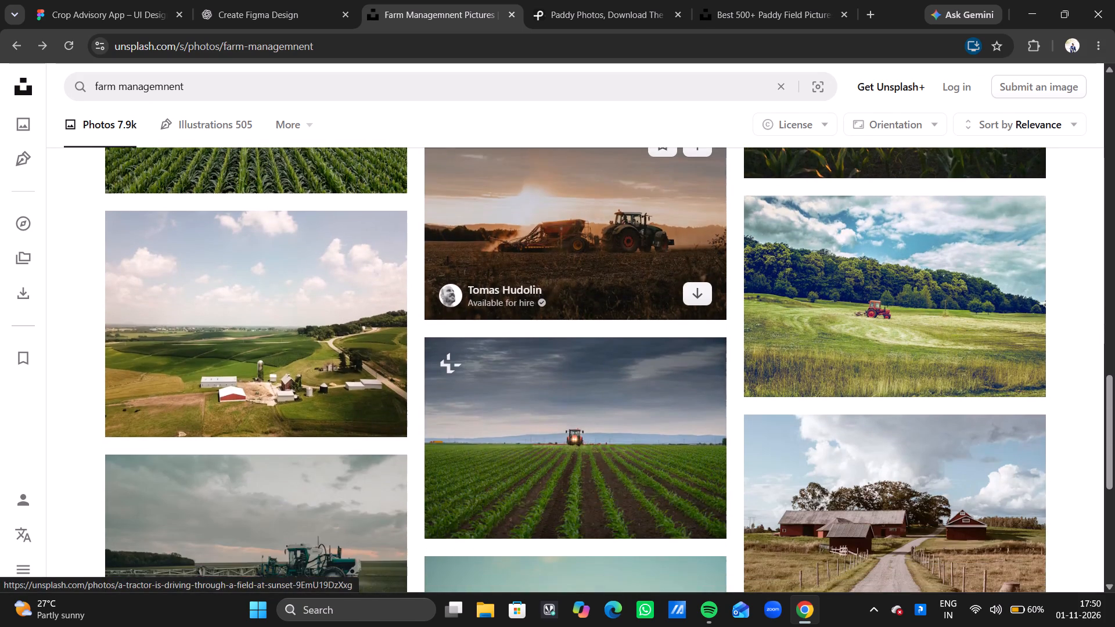
{"action": "scroll", "coordinate": [598, 358], "scroll_direction": "down", "scroll_amount": 3}
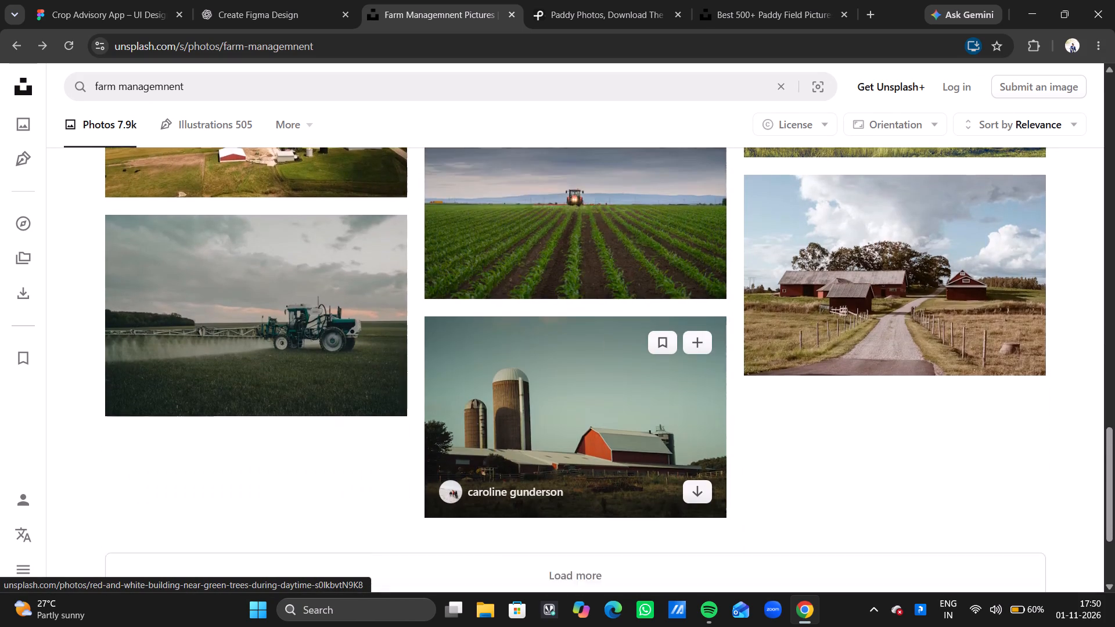
{"action": "scroll", "coordinate": [598, 358], "scroll_direction": "down", "scroll_amount": 2}
{"action": "scroll", "coordinate": [598, 358], "scroll_direction": "up", "scroll_amount": 1}
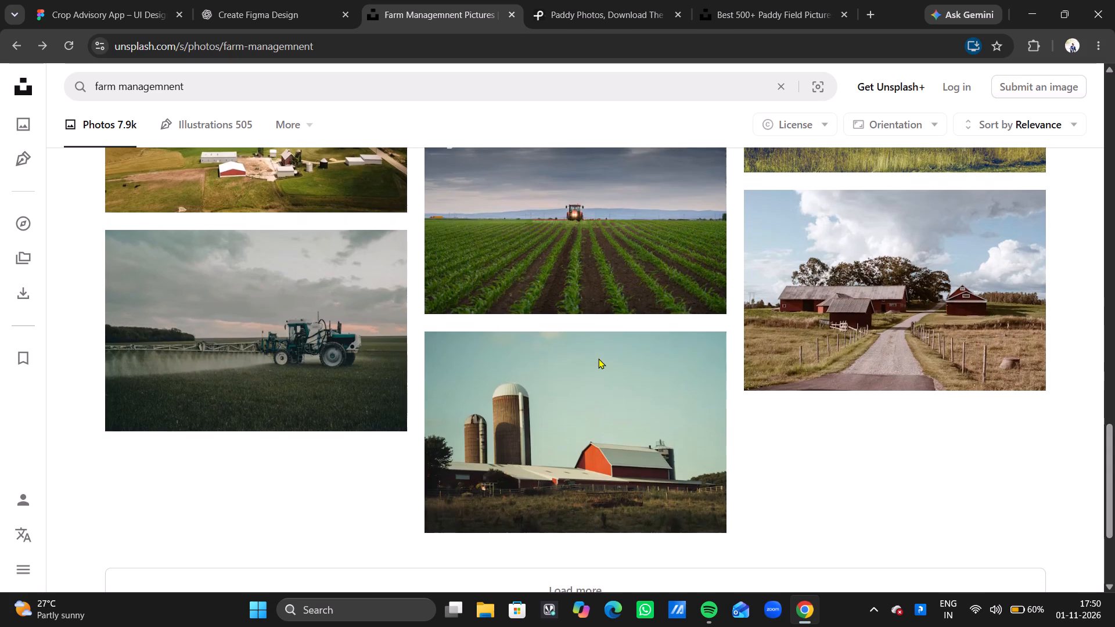
{"action": "scroll", "coordinate": [598, 358], "scroll_direction": "up", "scroll_amount": 1}
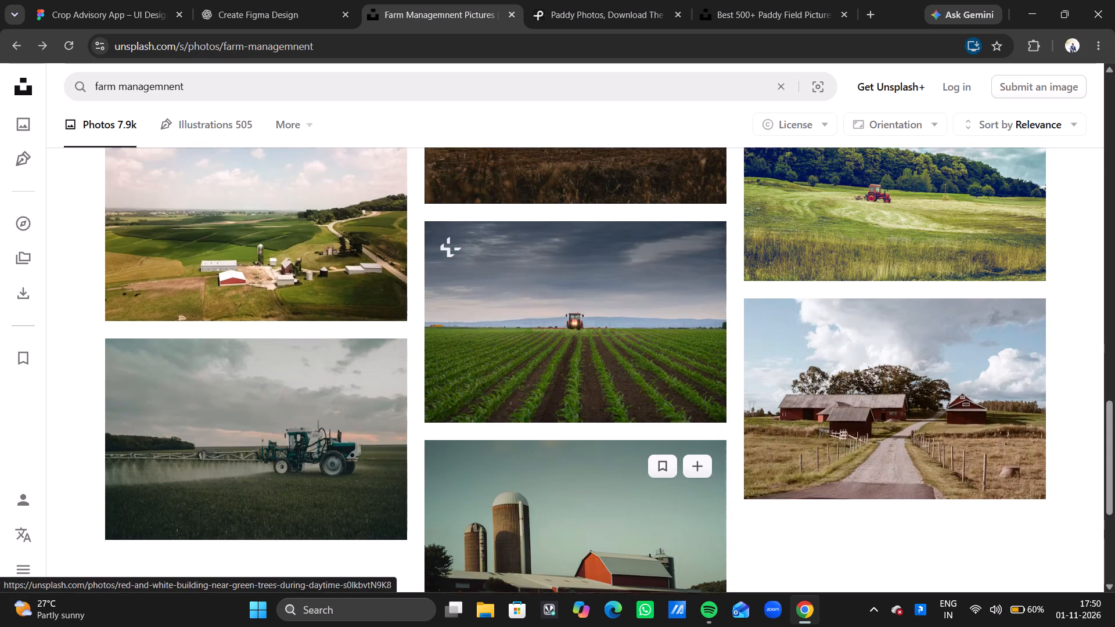
{"action": "scroll", "coordinate": [598, 358], "scroll_direction": "up", "scroll_amount": 3}
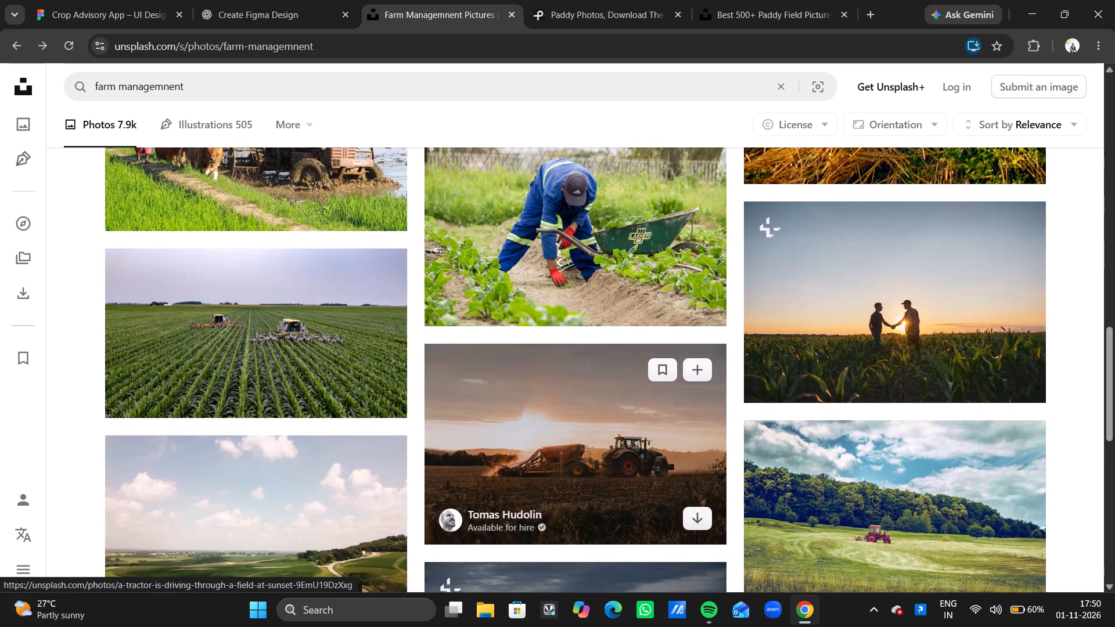
{"action": "scroll", "coordinate": [598, 358], "scroll_direction": "up", "scroll_amount": 1}
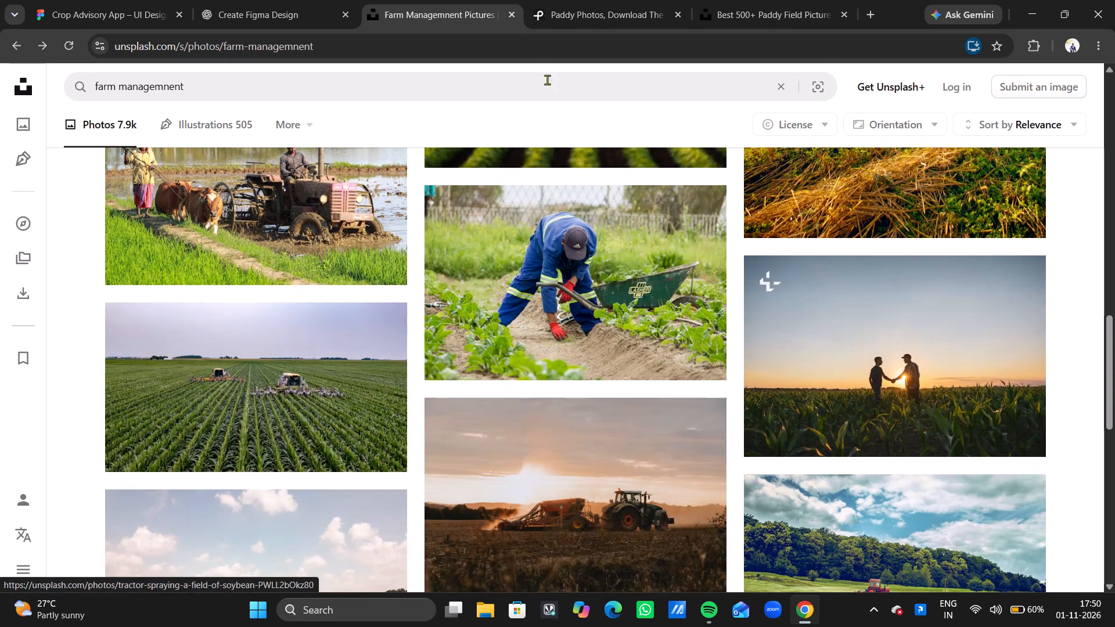
Recheck the Irrigation & Market screen in Figma, and preview Unsplash's photo of two farmers shaking hands in a corn field.
{"action": "left_click", "coordinate": [129, 0]}
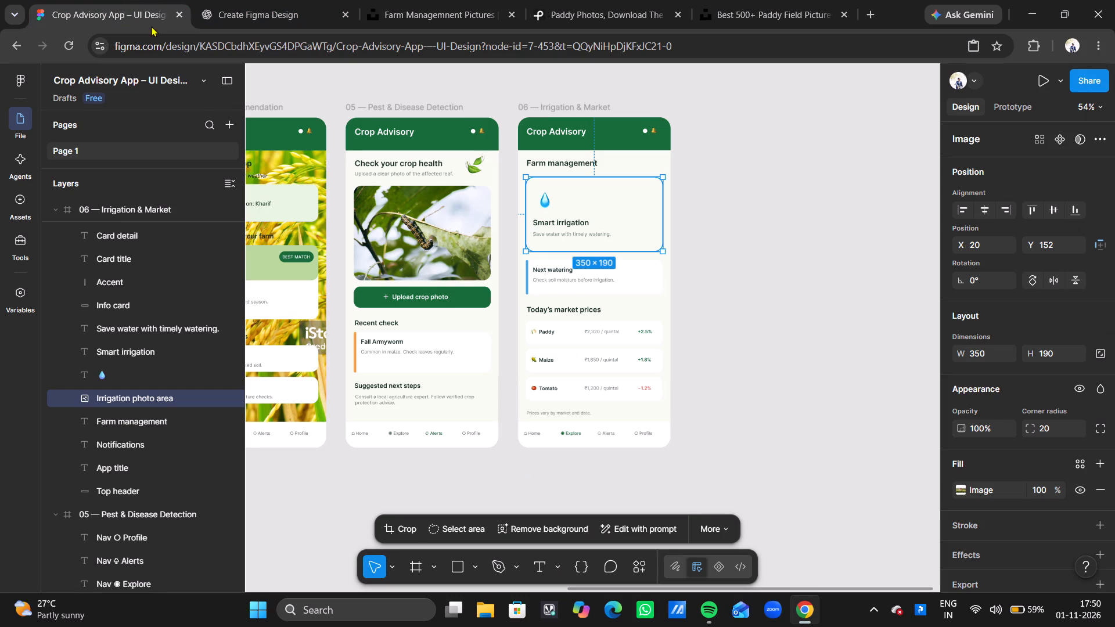
{"action": "left_click", "coordinate": [275, 0]}
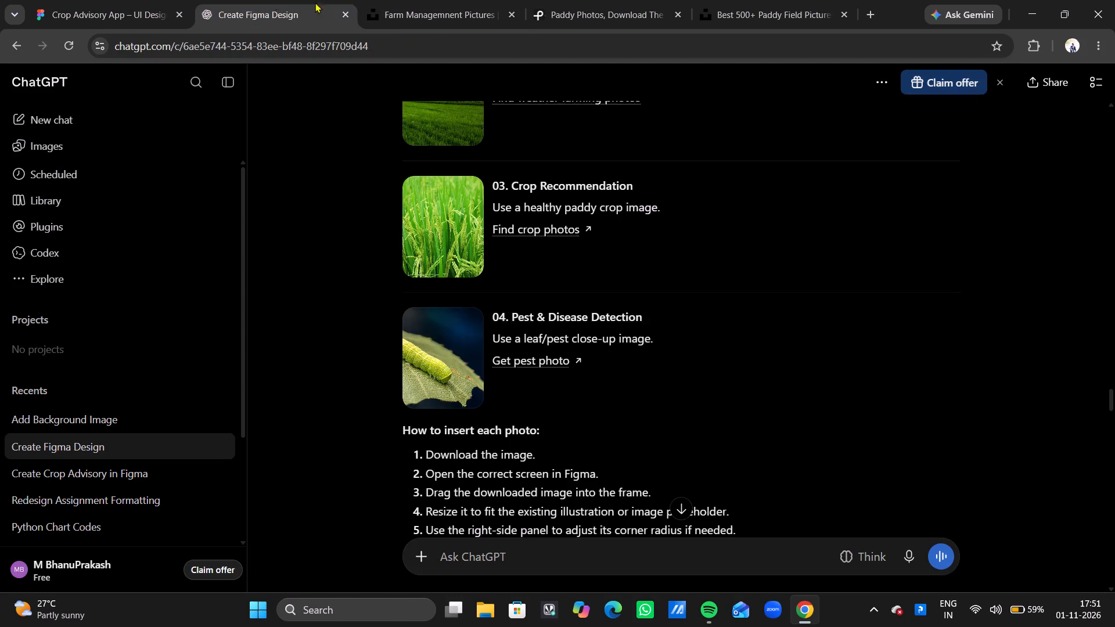
{"action": "left_click", "coordinate": [413, 3]}
{"action": "left_click", "coordinate": [866, 357]}
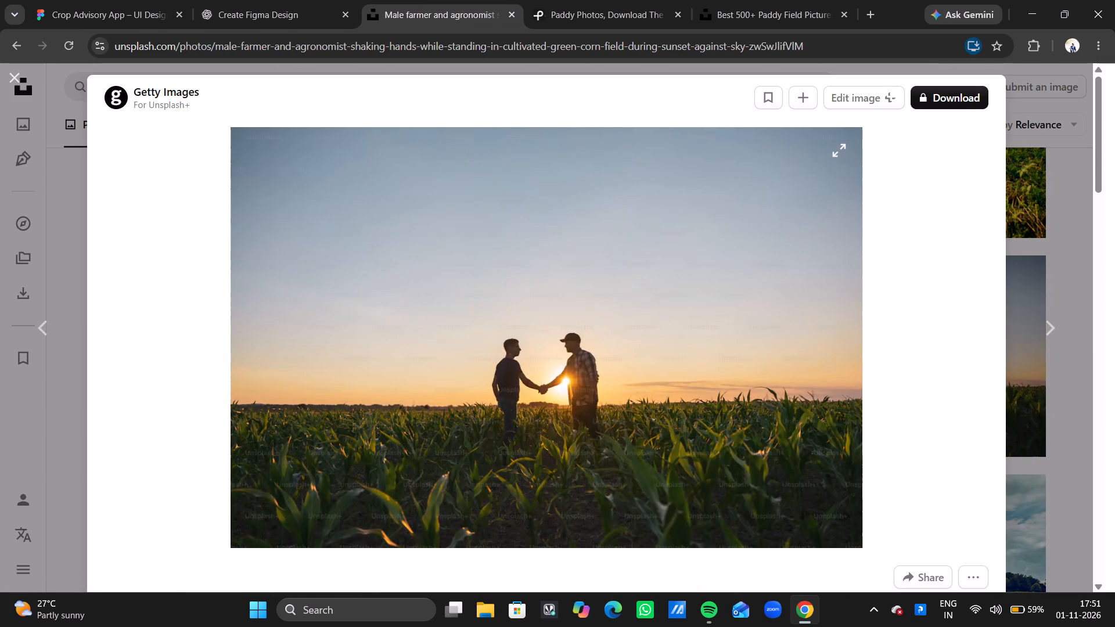
{"action": "left_click", "coordinate": [13, 73]}
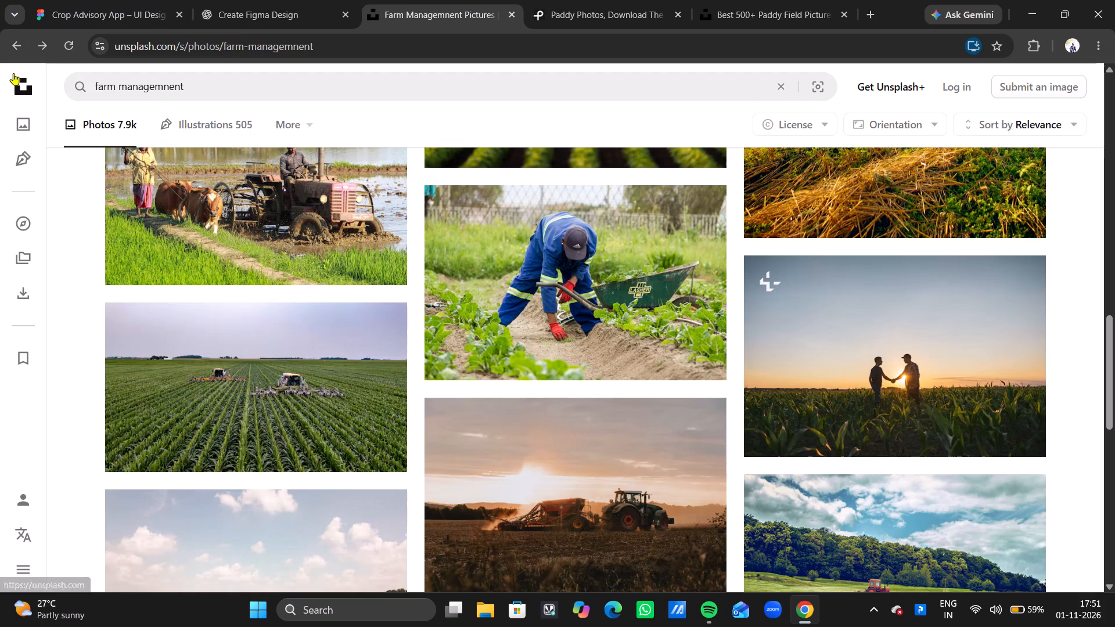
Clear the farm management query from the Unsplash photo search.
{"action": "scroll", "coordinate": [251, 211], "scroll_direction": "up", "scroll_amount": 3}
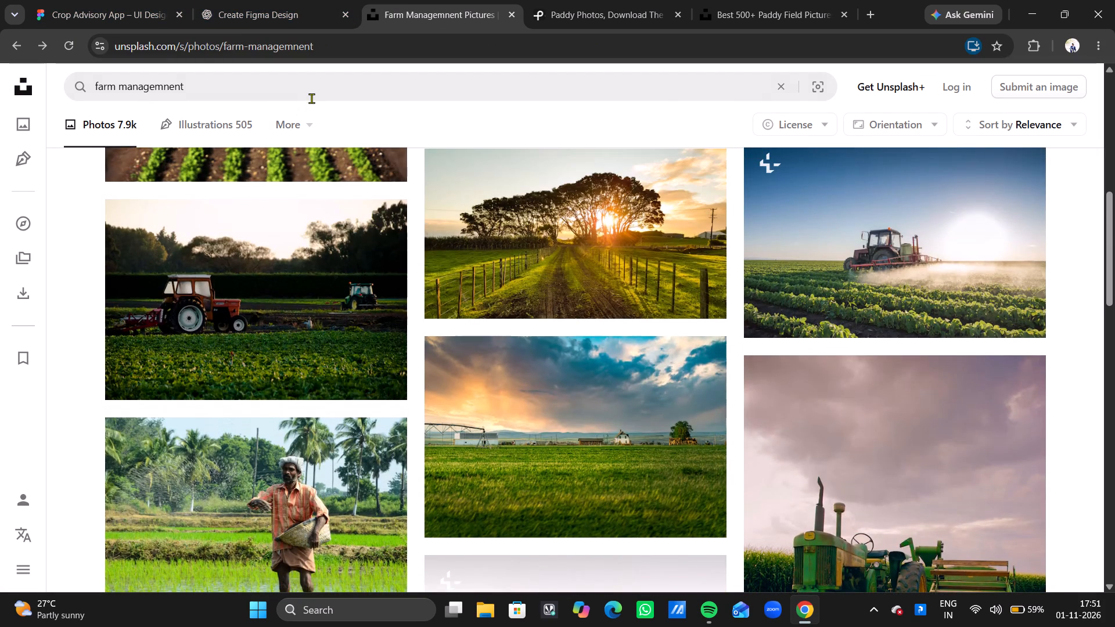
{"action": "left_click", "coordinate": [319, 91]}
{"action": "key", "text": "BackSpace"}
{"action": "key", "text": "BackSpace"}
{"action": "key", "text": "BackSpace"}
{"action": "key", "text": "BackSpace"}
{"action": "key", "text": "BackSpace"}
{"action": "key", "text": "BackSpace"}
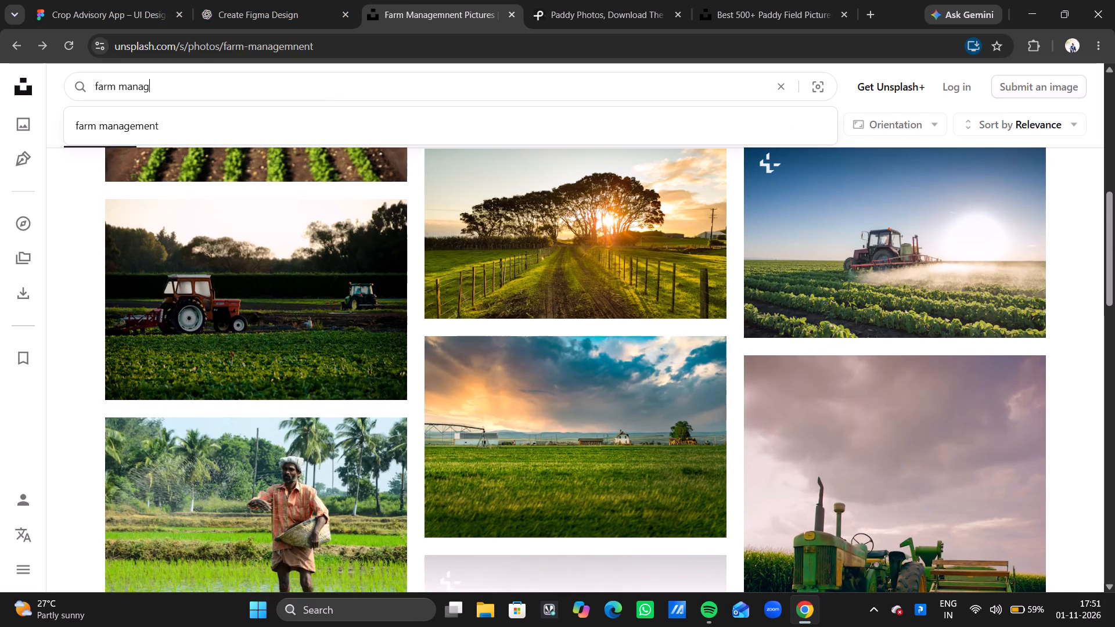
{"action": "key", "text": "BackSpace"}
{"action": "key", "text": "BackSpace"}
{"action": "key", "text": "BackSpace"}
{"action": "key", "text": "BackSpace"}
{"action": "key", "text": "BackSpace"}
{"action": "key", "text": "BackSpace"}
{"action": "key", "text": "BackSpace"}
{"action": "key", "text": "BackSpace"}
{"action": "key", "text": "BackSpace"}
{"action": "key", "text": "BackSpace"}
{"action": "key", "text": "BackSpace"}
{"action": "key", "text": "BackSpace"}
{"action": "key", "text": "BackSpace"}
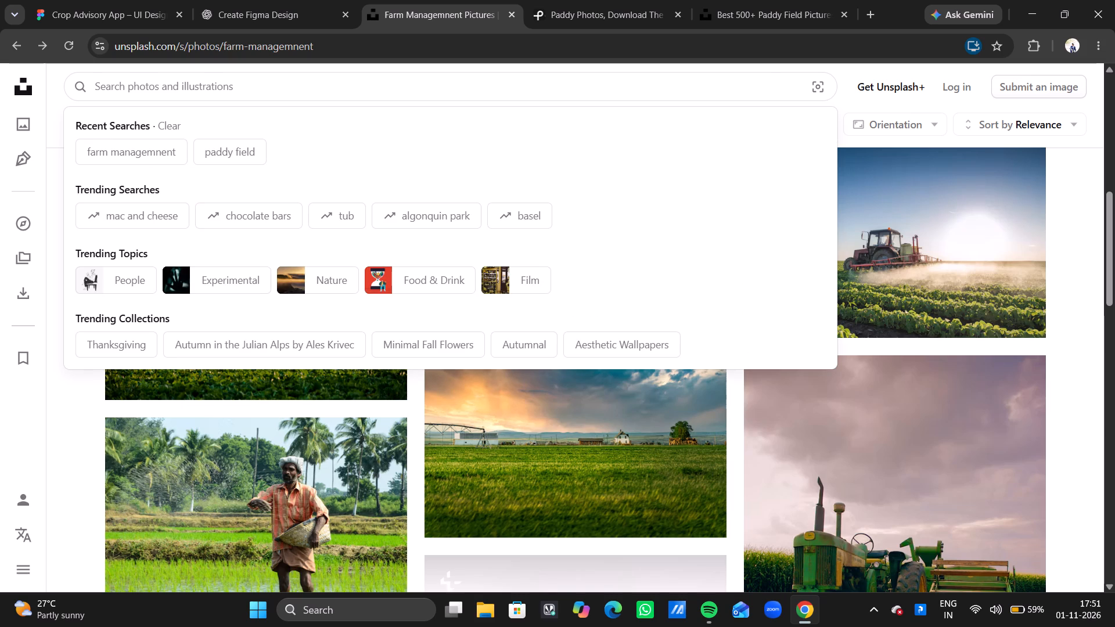
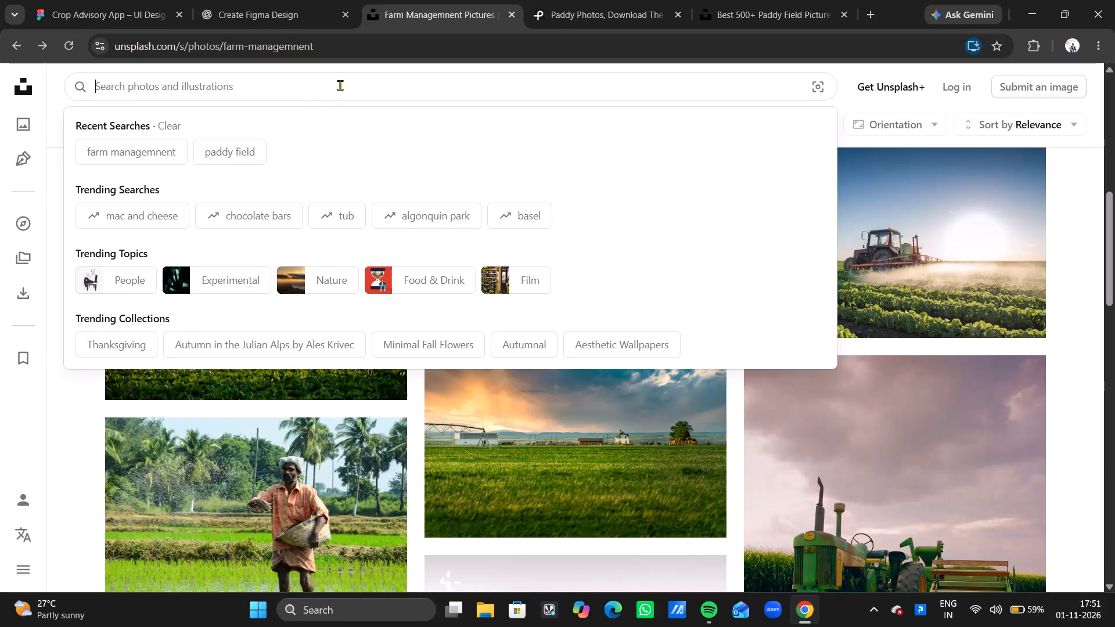
Begin a new photo search on Unsplash.
{"action": "left_click", "coordinate": [338, 84]}
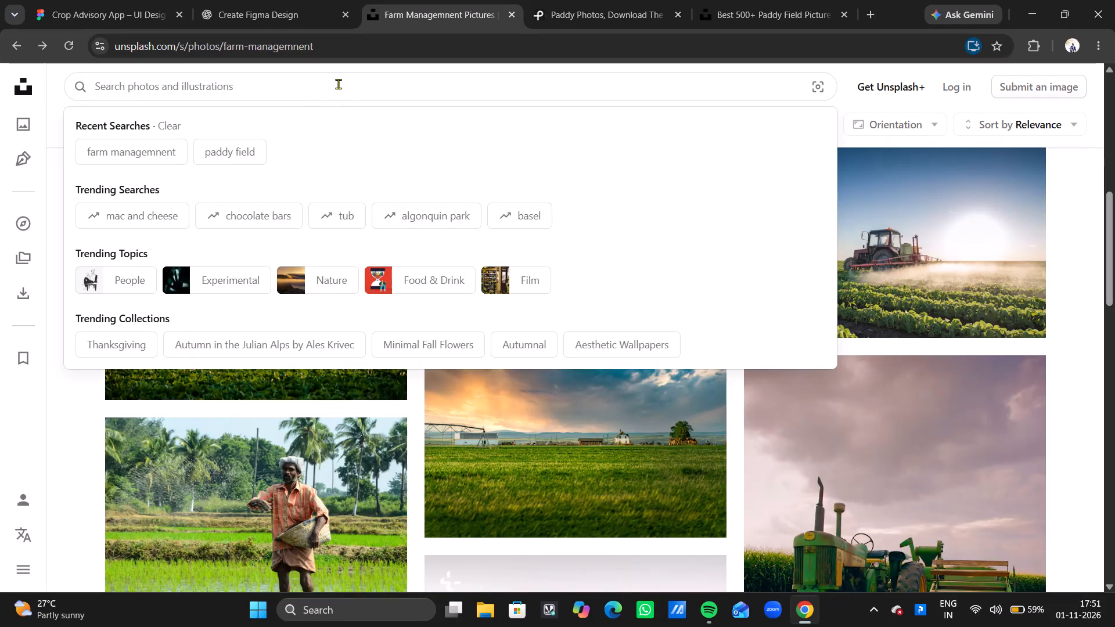
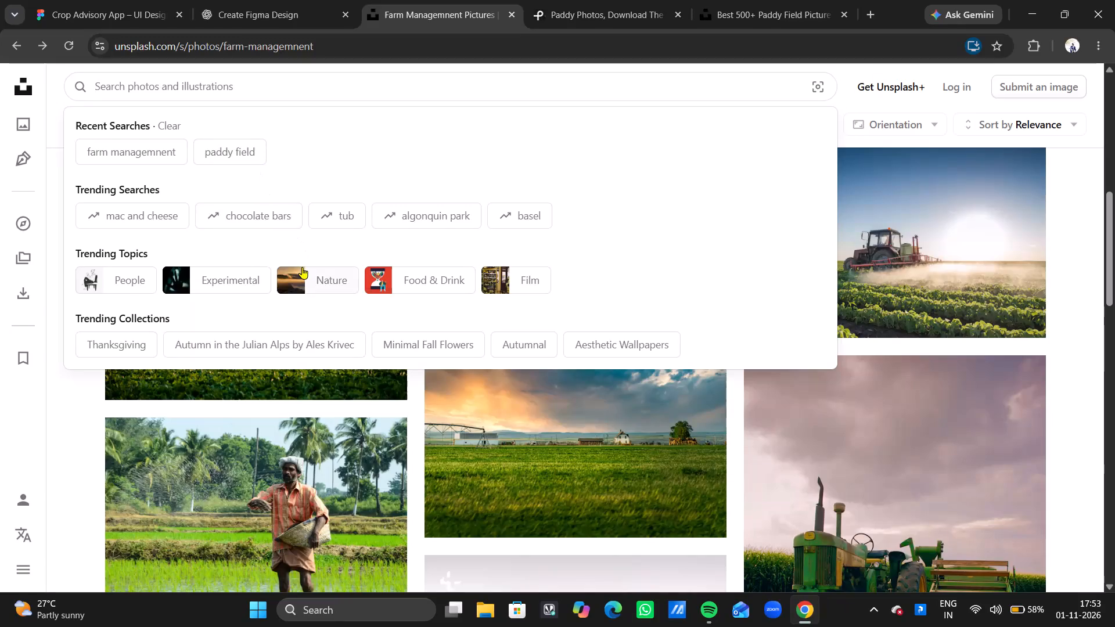
Abandon the farm management photo search by closing its Unsplash browser tab.
{"action": "left_click", "coordinate": [302, 267]}
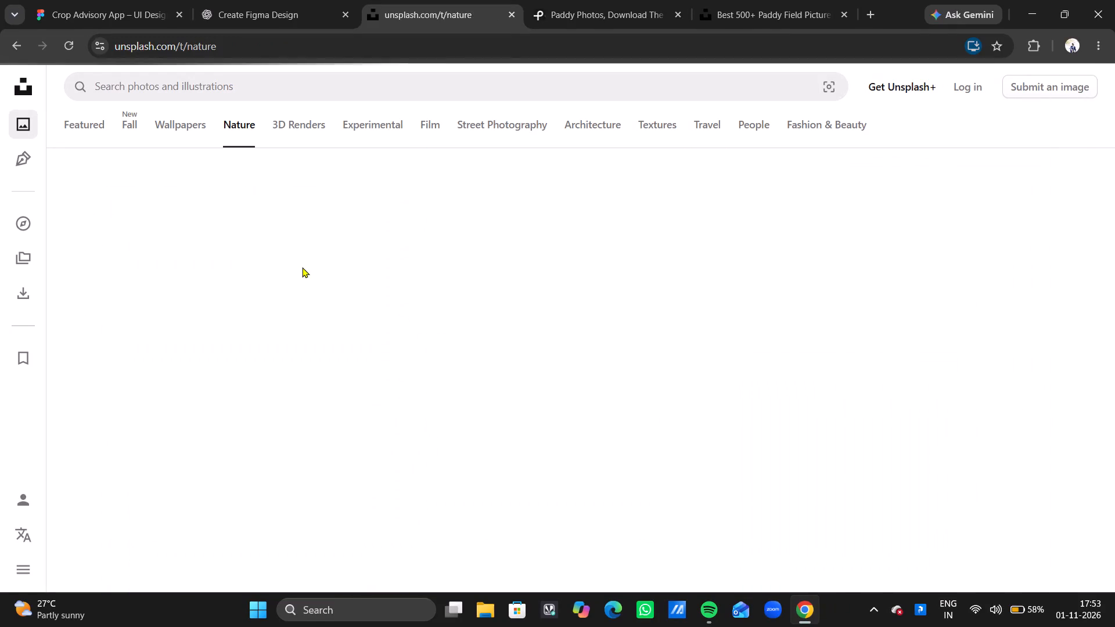
{"action": "left_click", "coordinate": [497, 91]}
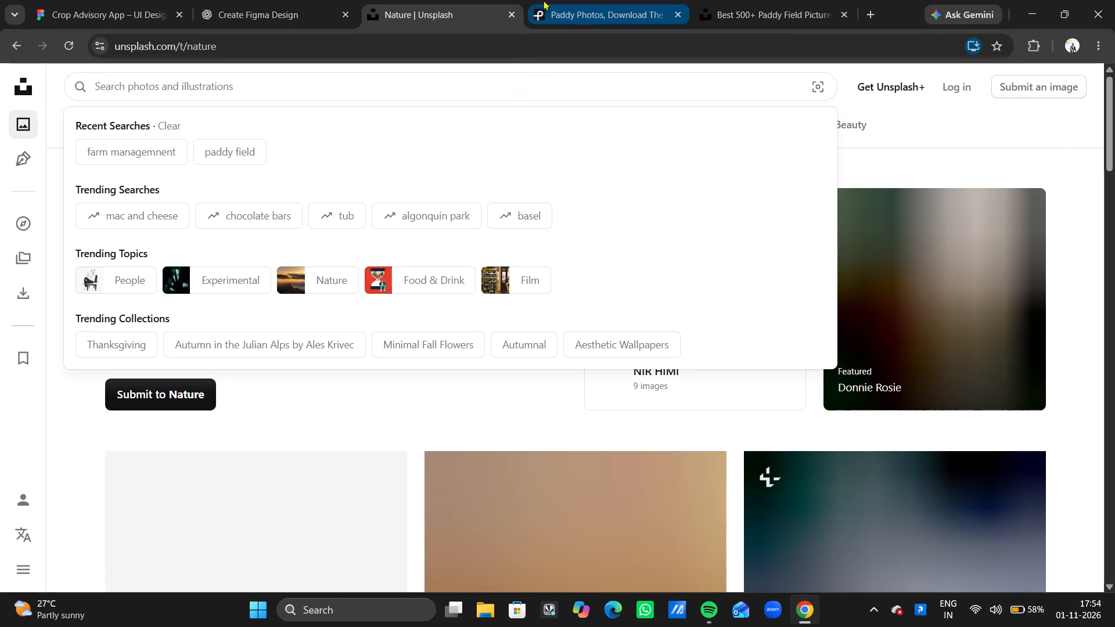
{"action": "left_click", "coordinate": [515, 13]}
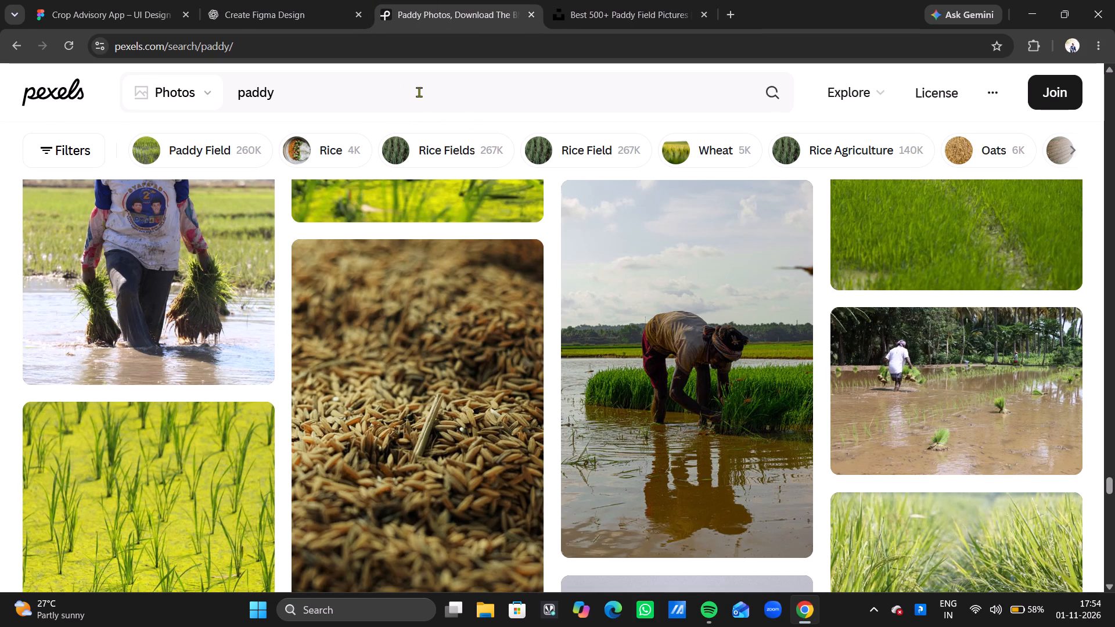
Look through the related searches for paddy on Pexels and open the Corn photos.
{"action": "scroll", "coordinate": [548, 142], "scroll_direction": "left", "scroll_amount": 1}
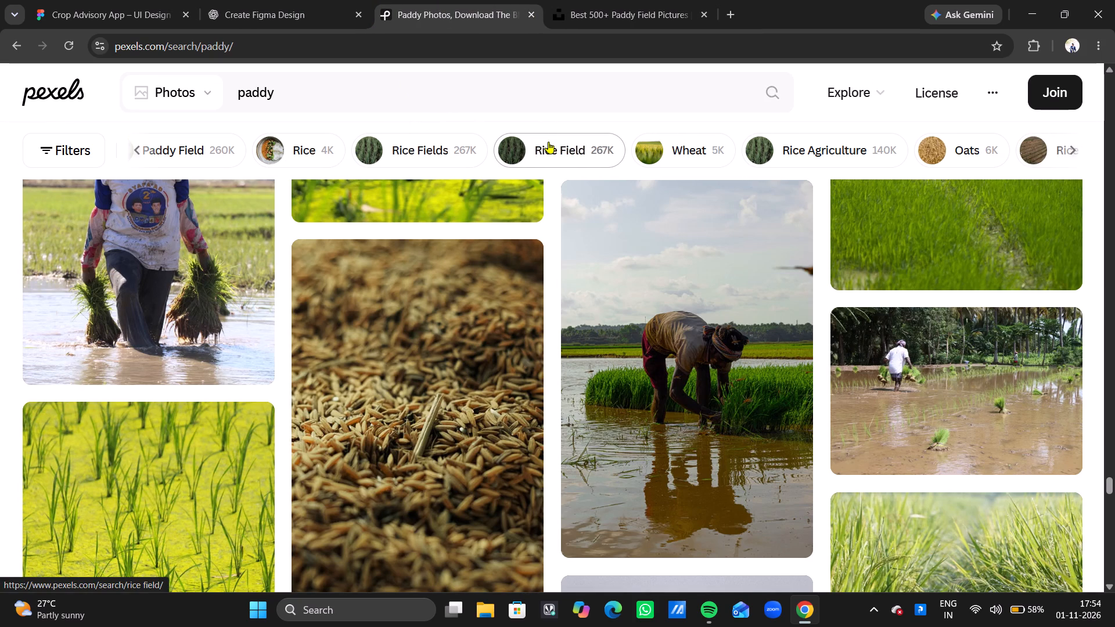
{"action": "scroll", "coordinate": [582, 154], "scroll_direction": "left", "scroll_amount": 1}
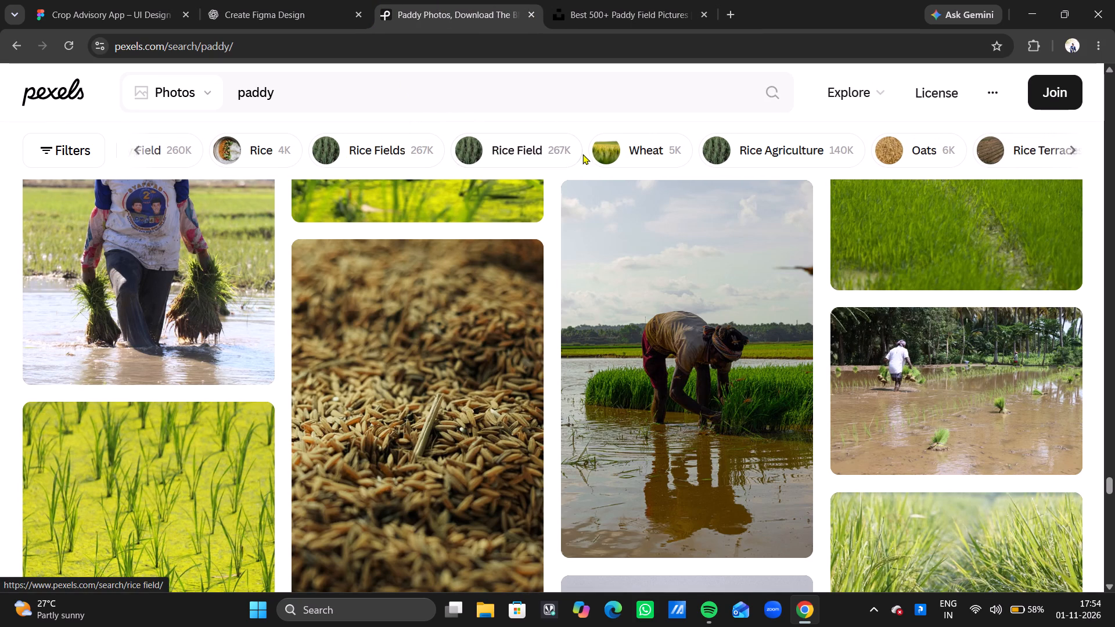
{"action": "scroll", "coordinate": [582, 154], "scroll_direction": "left", "scroll_amount": 2}
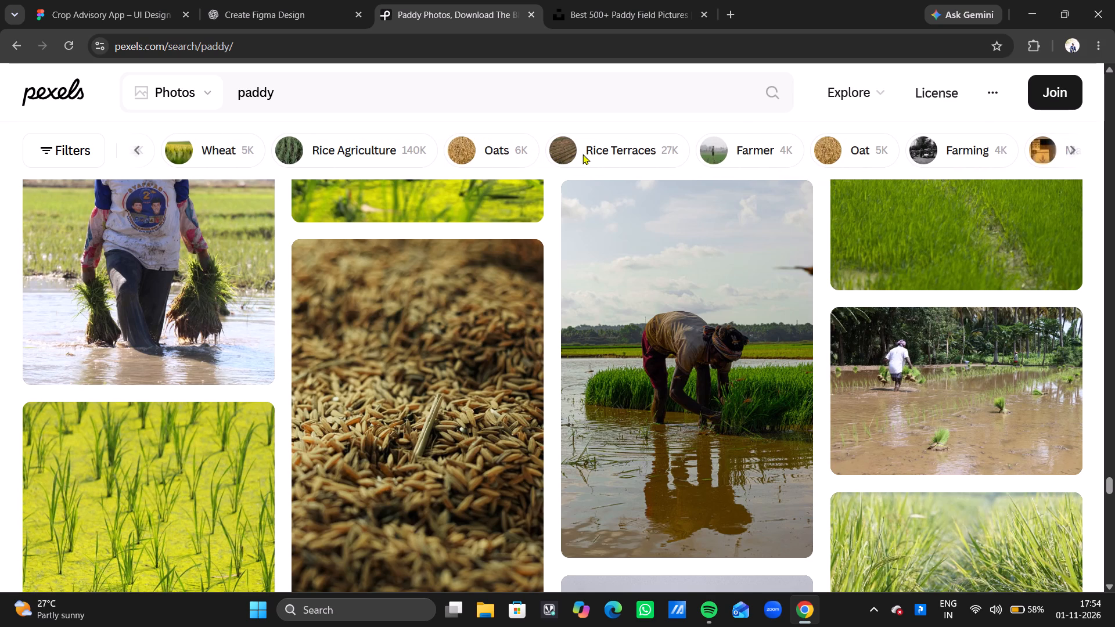
{"action": "scroll", "coordinate": [582, 154], "scroll_direction": "left", "scroll_amount": 3}
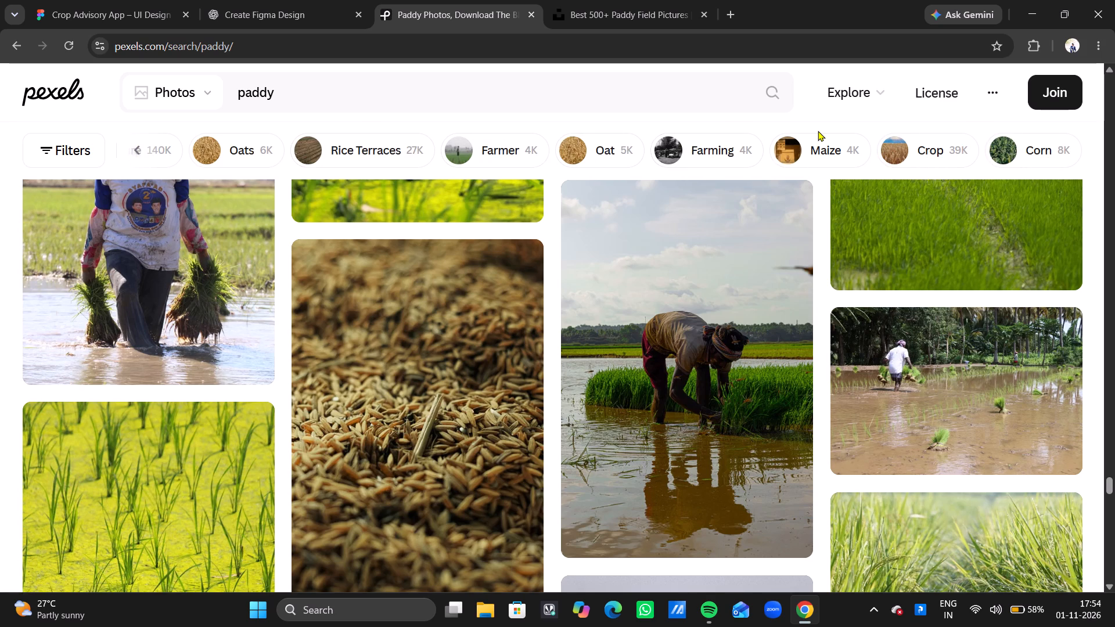
{"action": "left_click", "coordinate": [1032, 147]}
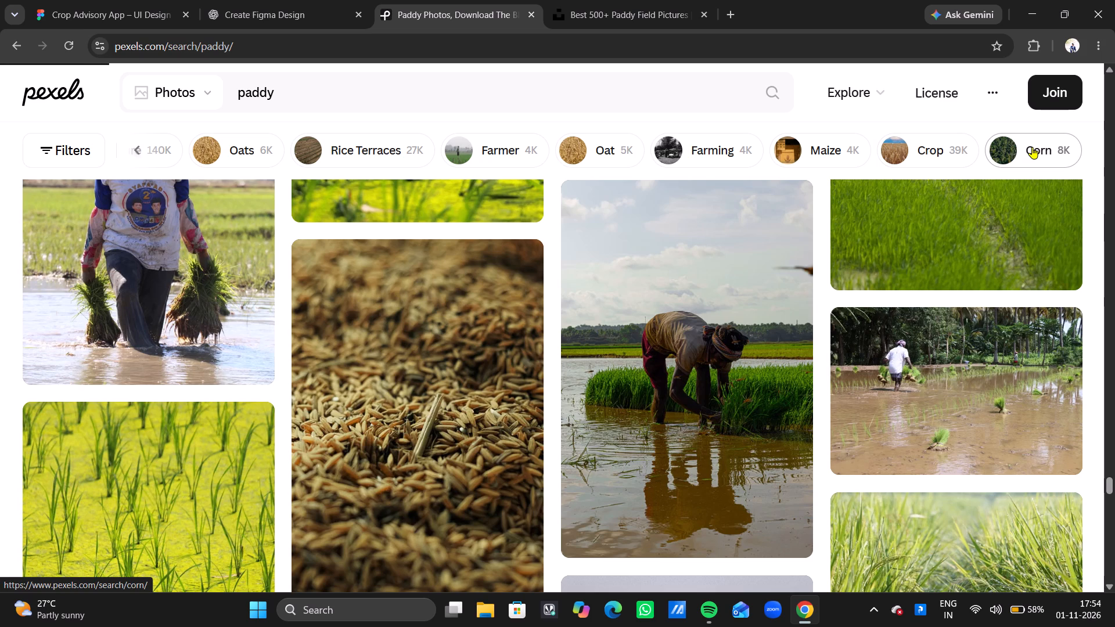
Switch to the Unsplash paddy field results and clear the search term.
{"action": "left_click", "coordinate": [564, 0]}
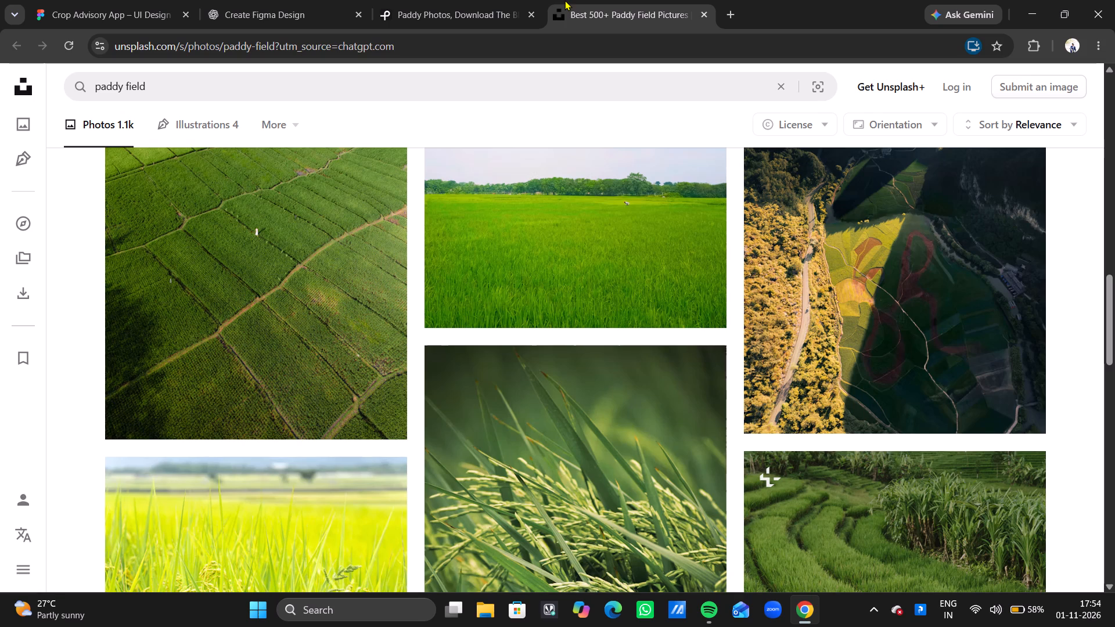
{"action": "scroll", "coordinate": [691, 132], "scroll_direction": "up", "scroll_amount": 11}
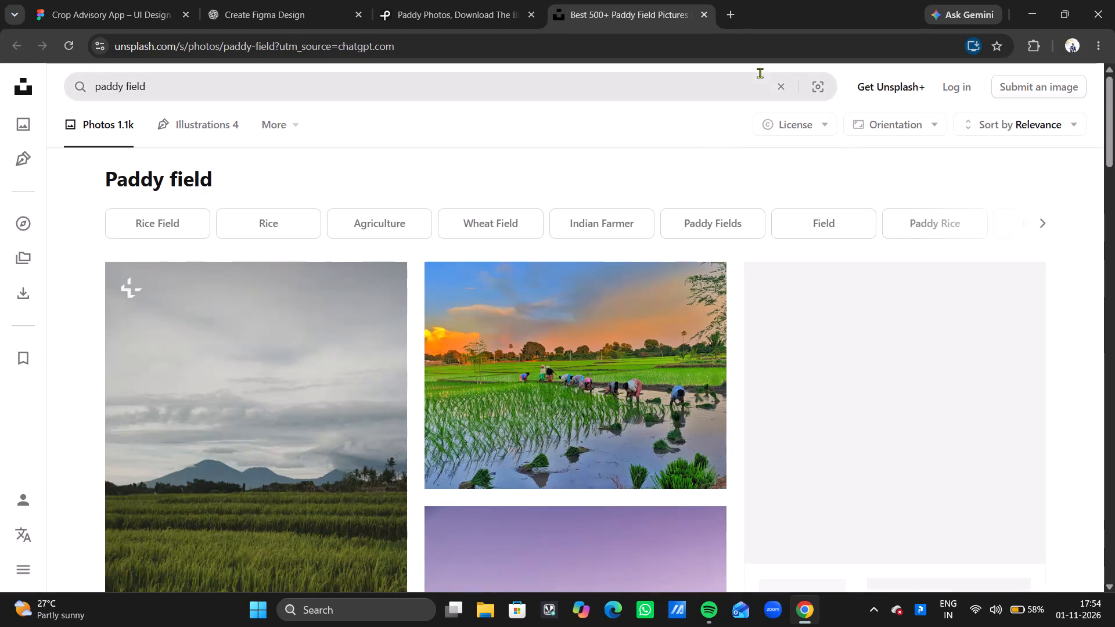
{"action": "left_click", "coordinate": [786, 85]}
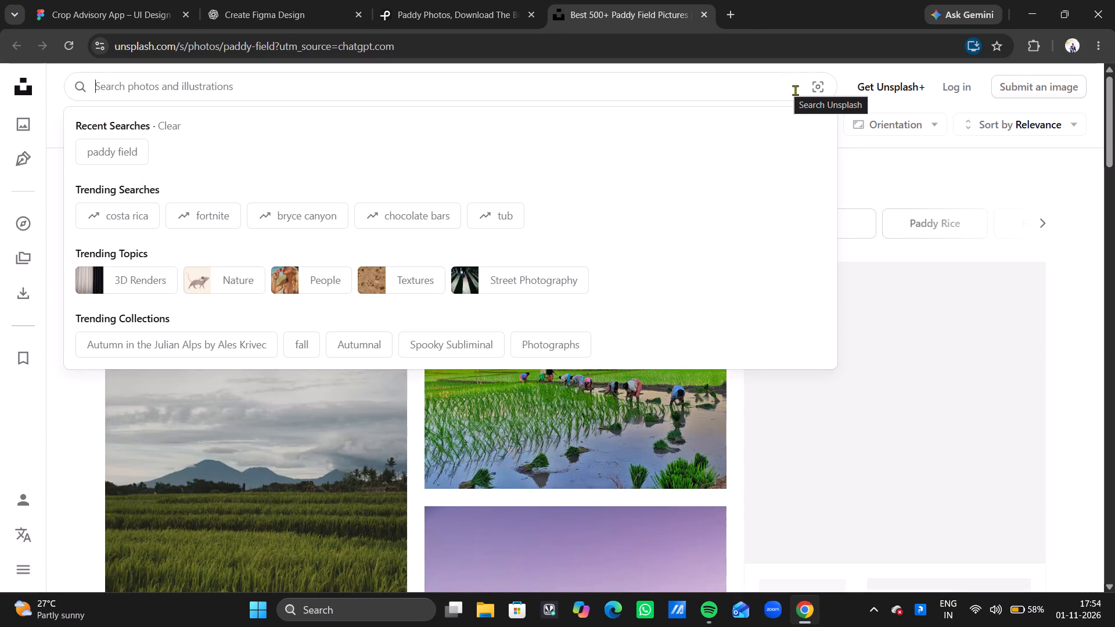
{"action": "left_click", "coordinate": [929, 164]}
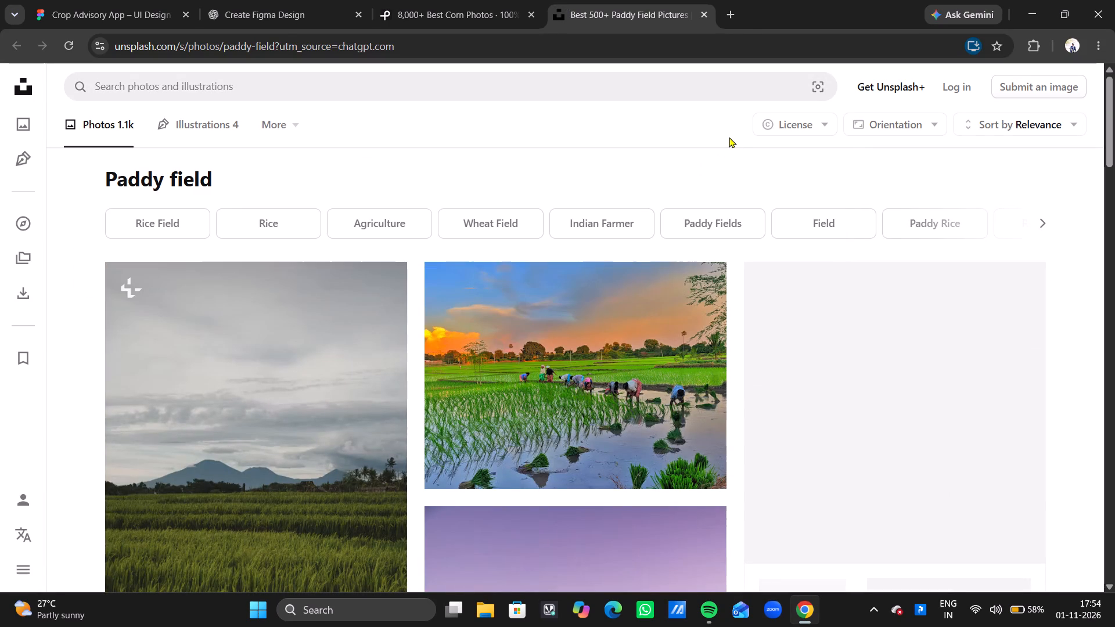
Examine the related topics and photos in the Unsplash paddy field results for a suitable farm image.
{"action": "scroll", "coordinate": [684, 224], "scroll_direction": "left", "scroll_amount": 3}
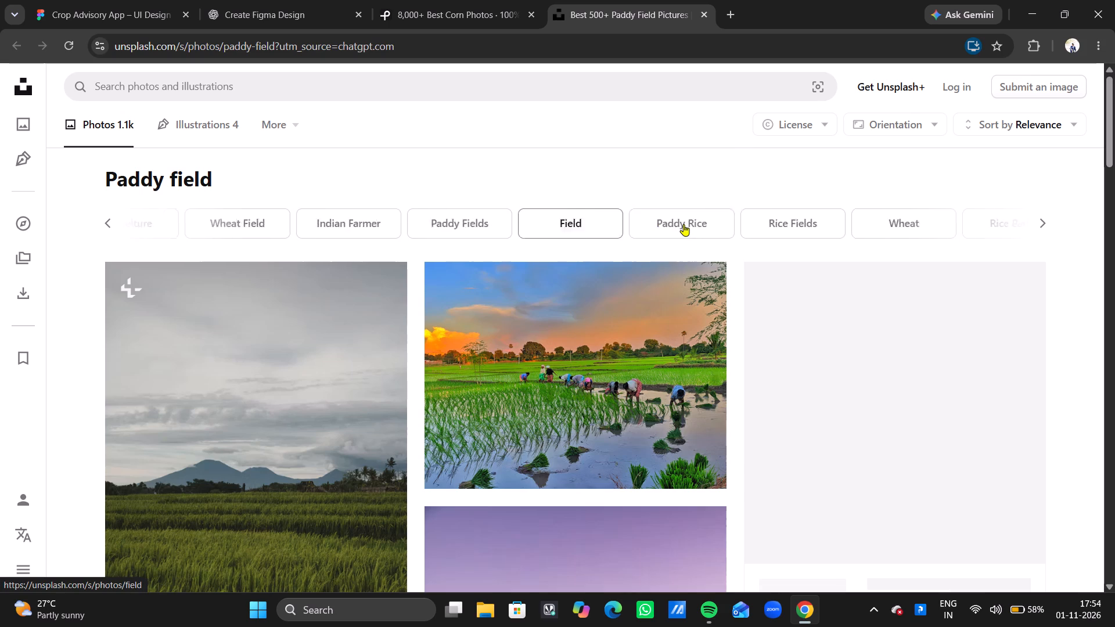
{"action": "scroll", "coordinate": [684, 224], "scroll_direction": "left", "scroll_amount": 1}
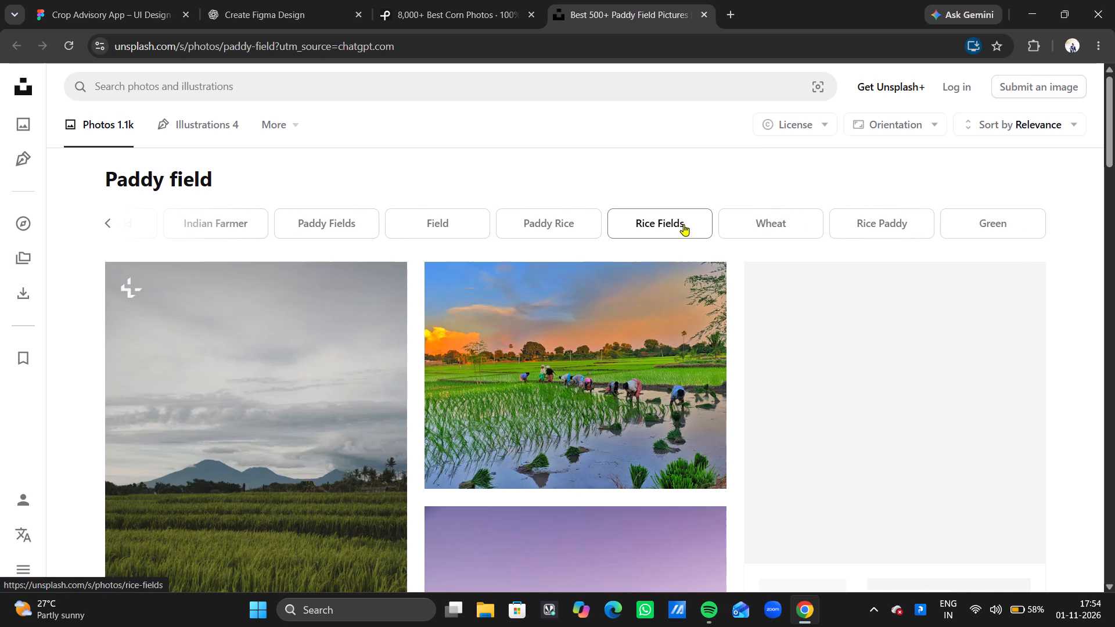
{"action": "scroll", "coordinate": [684, 224], "scroll_direction": "left", "scroll_amount": 2}
{"action": "scroll", "coordinate": [771, 224], "scroll_direction": "left", "scroll_amount": 2}
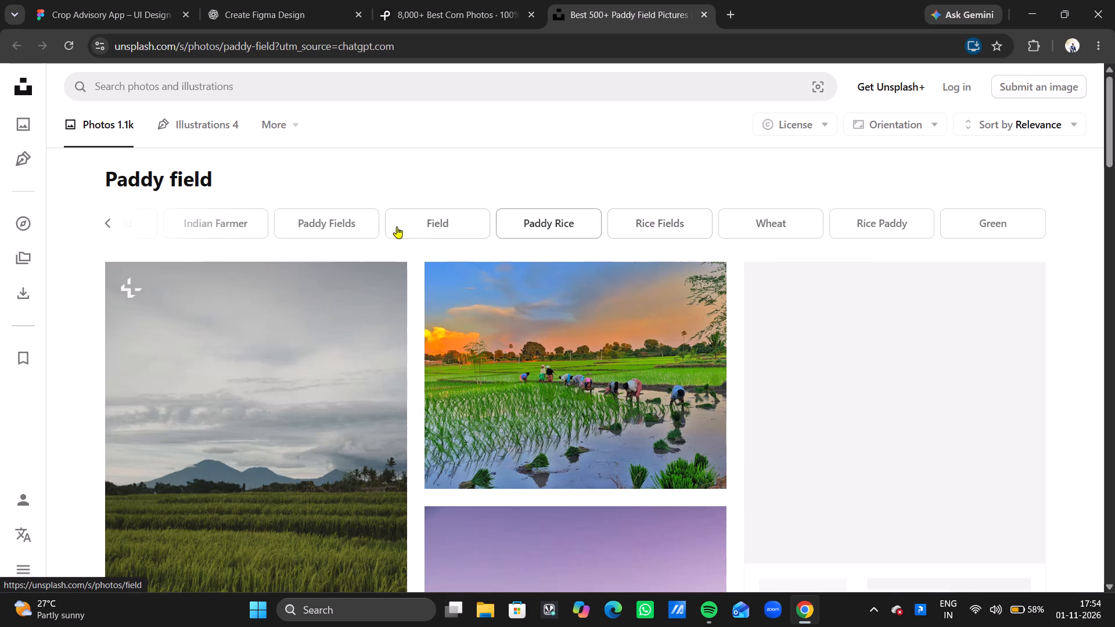
{"action": "scroll", "coordinate": [368, 226], "scroll_direction": "right", "scroll_amount": 4}
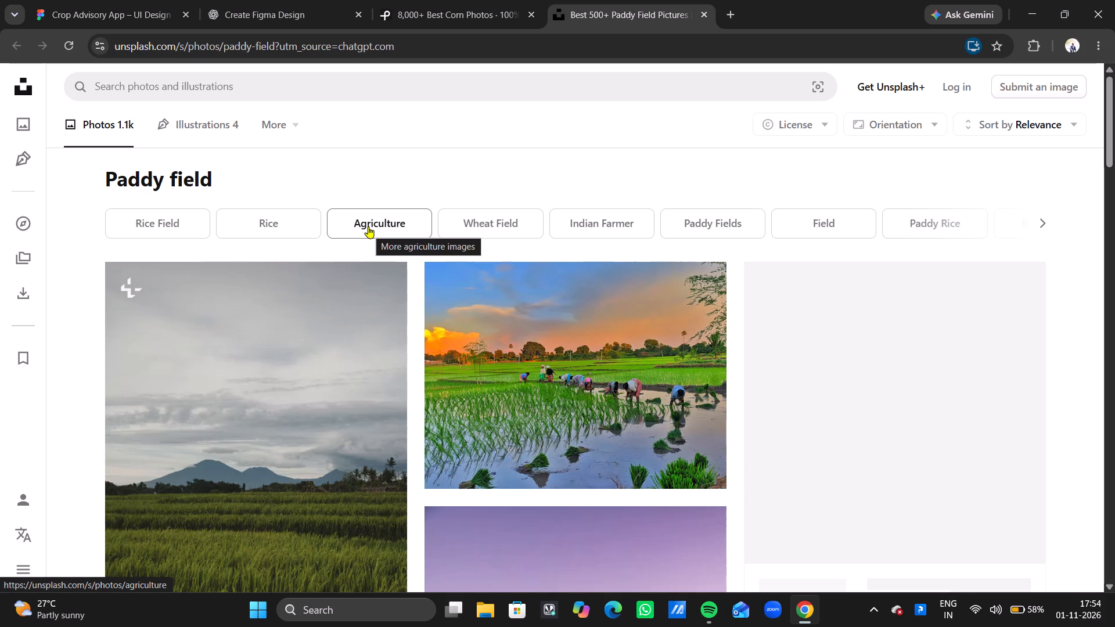
{"action": "scroll", "coordinate": [368, 226], "scroll_direction": "right", "scroll_amount": 1}
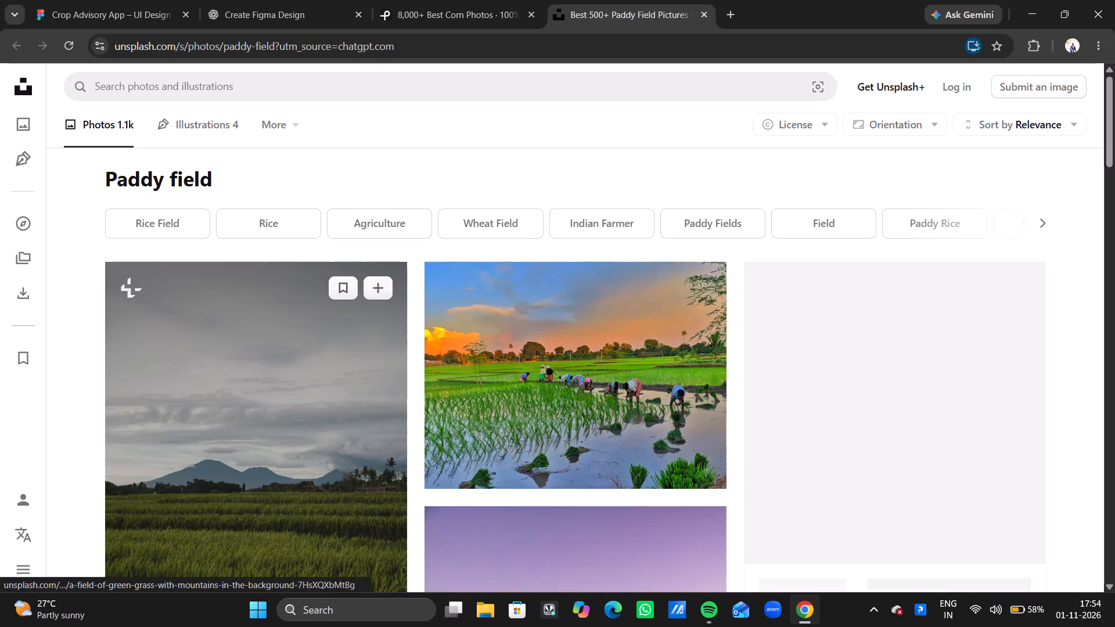
{"action": "scroll", "coordinate": [312, 410], "scroll_direction": "down", "scroll_amount": 5}
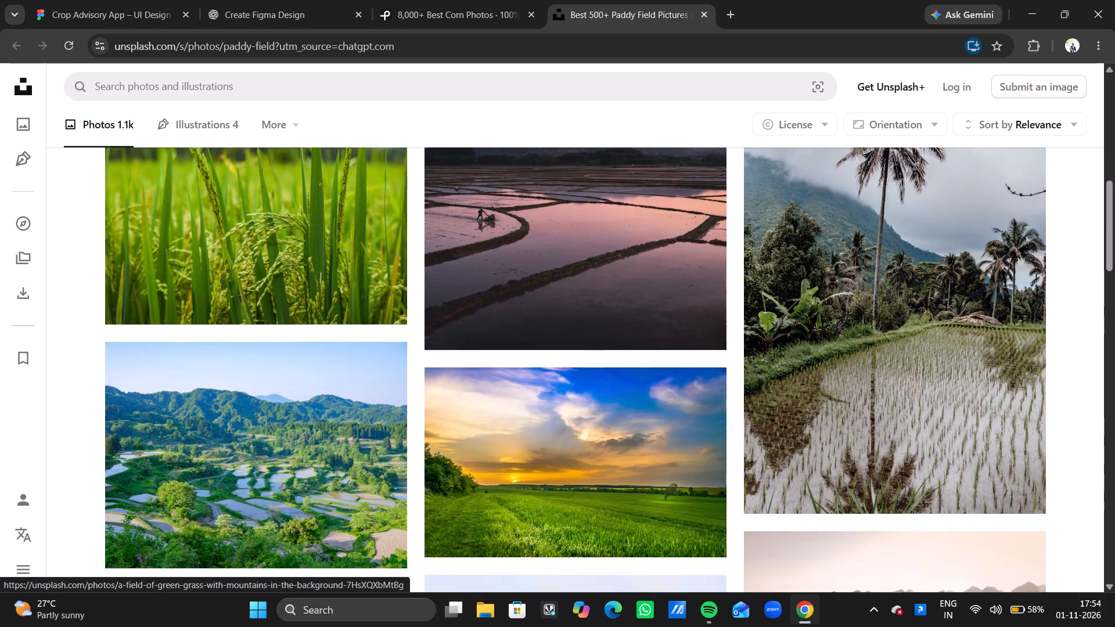
{"action": "scroll", "coordinate": [312, 410], "scroll_direction": "down", "scroll_amount": 2}
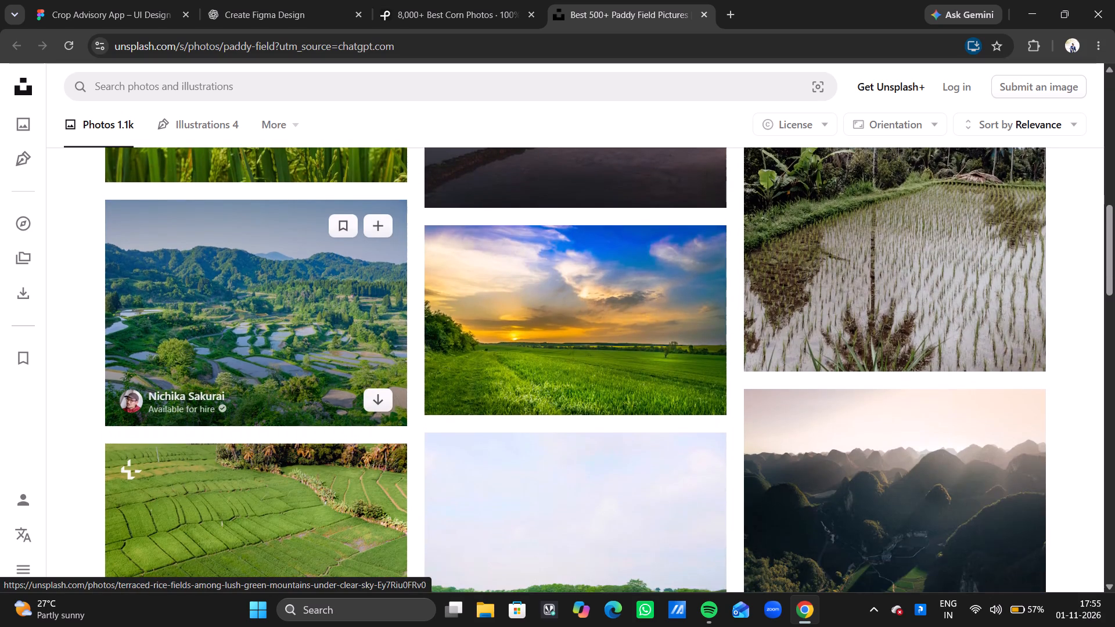
{"action": "scroll", "coordinate": [312, 410], "scroll_direction": "down", "scroll_amount": 2}
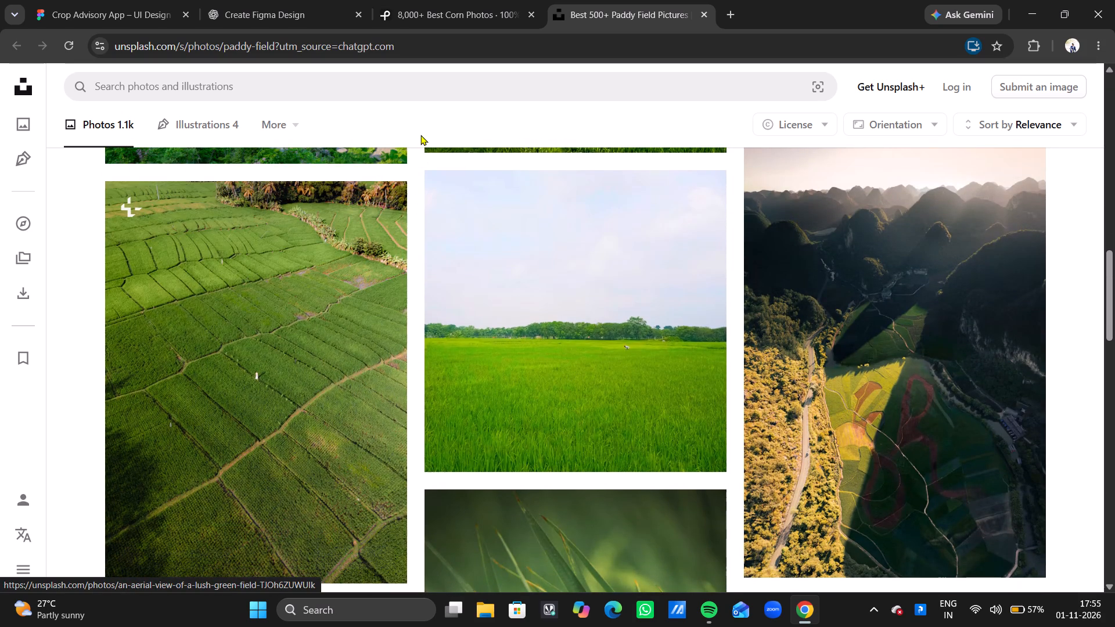
Search Unsplash for "digital farming".
{"action": "left_click", "coordinate": [494, 96]}
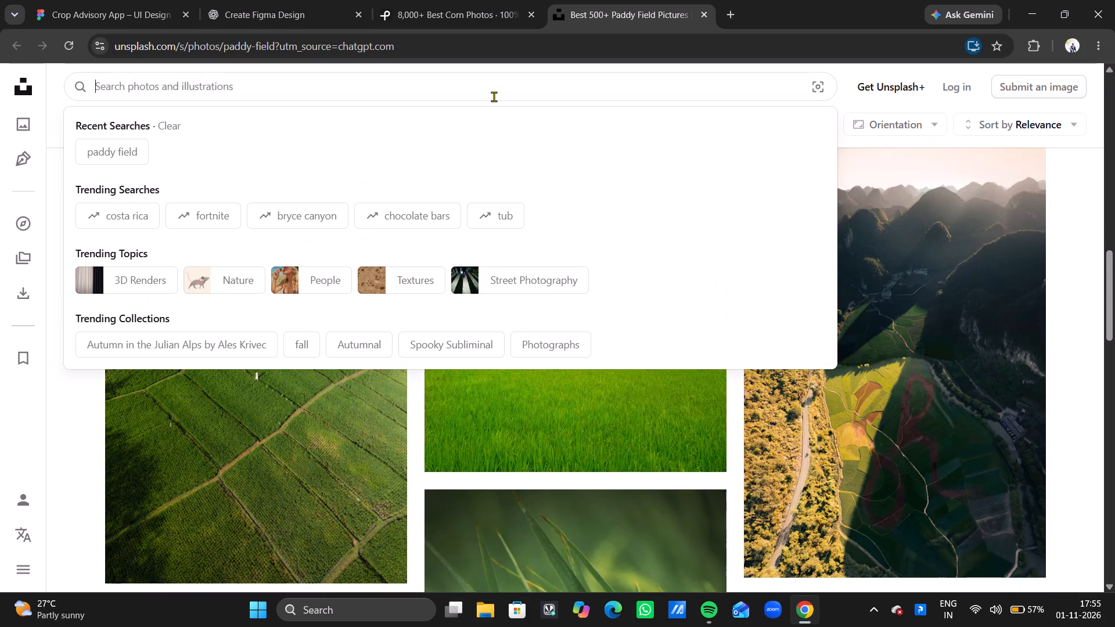
{"action": "key", "text": "d"}
{"action": "type", "text": "igital farming"}
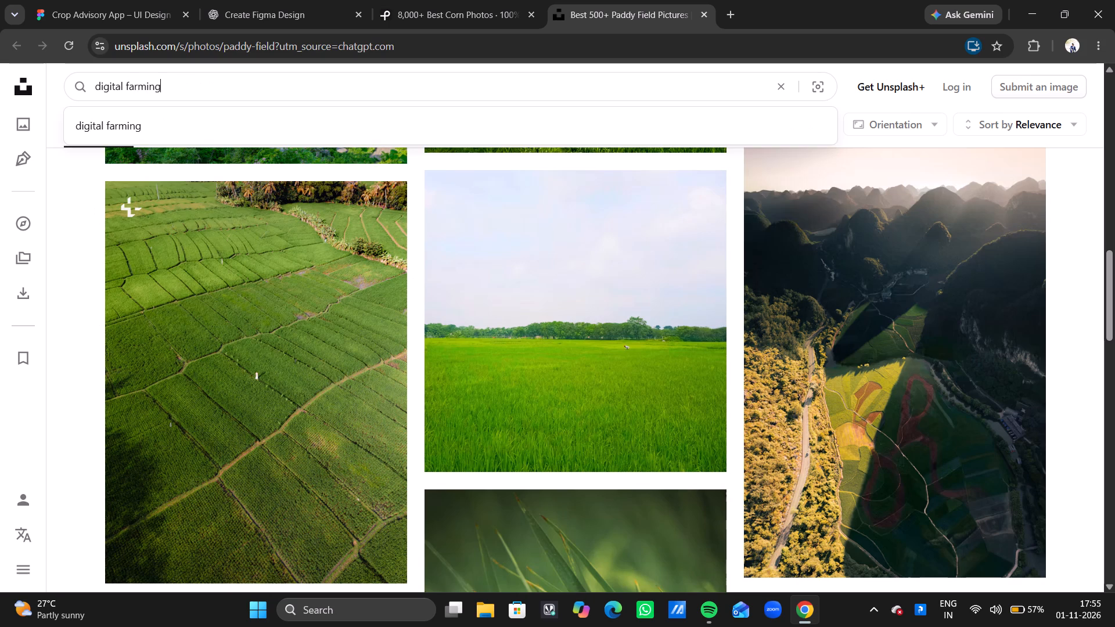
{"action": "key", "text": "Return"}
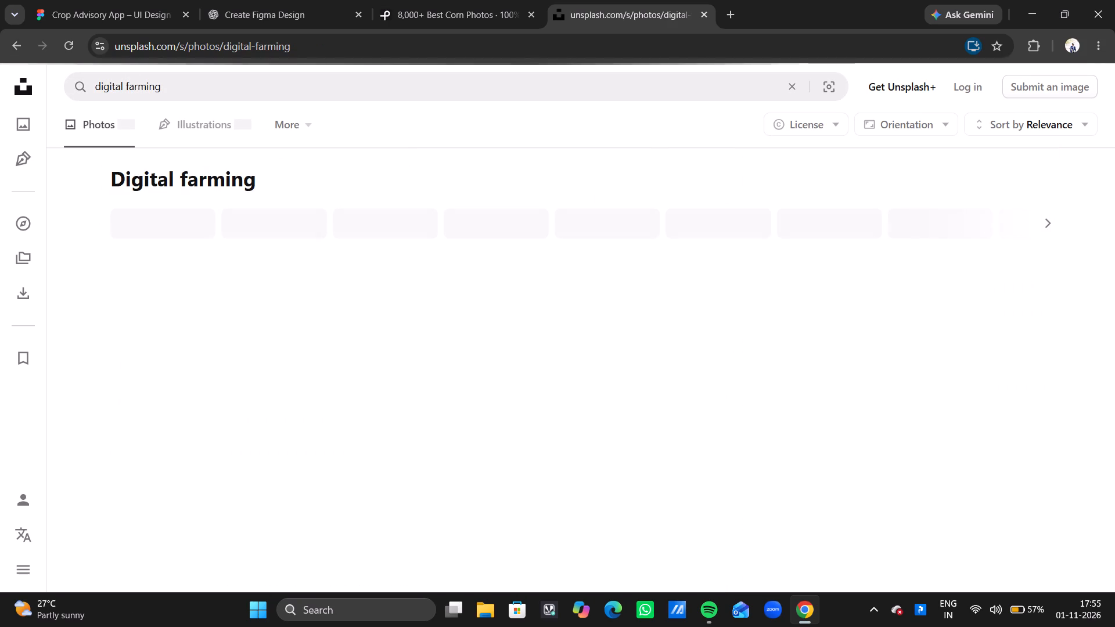
Examine the digital farming photos for a replacement, checking the Irrigation photo area in the Figma design for comparison.
{"action": "scroll", "coordinate": [470, 380], "scroll_direction": "down", "scroll_amount": 4}
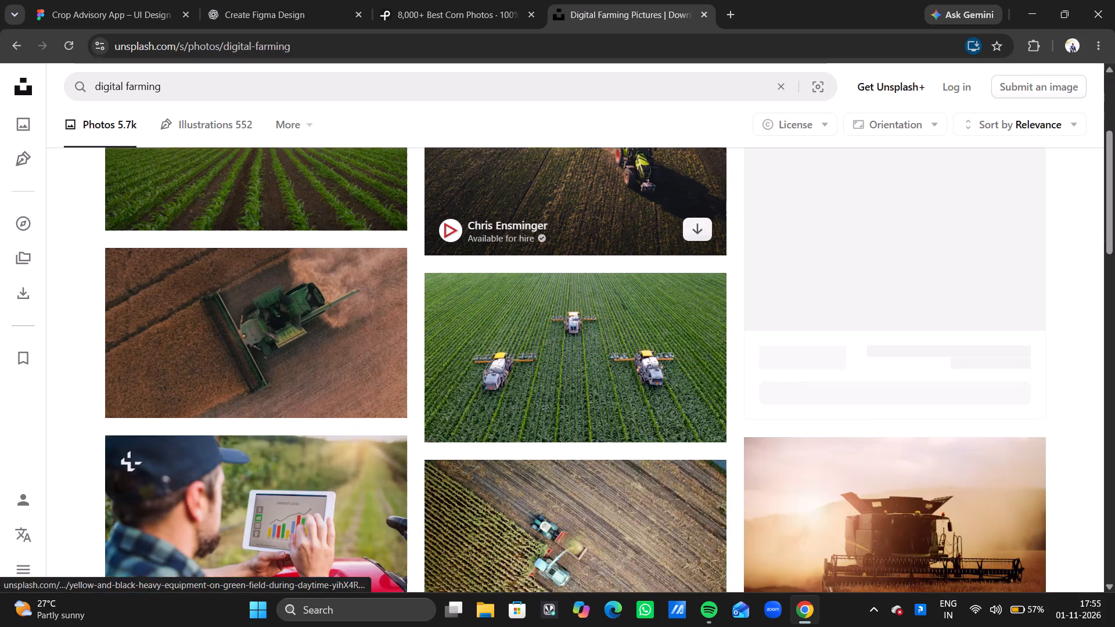
{"action": "scroll", "coordinate": [470, 380], "scroll_direction": "down", "scroll_amount": 2}
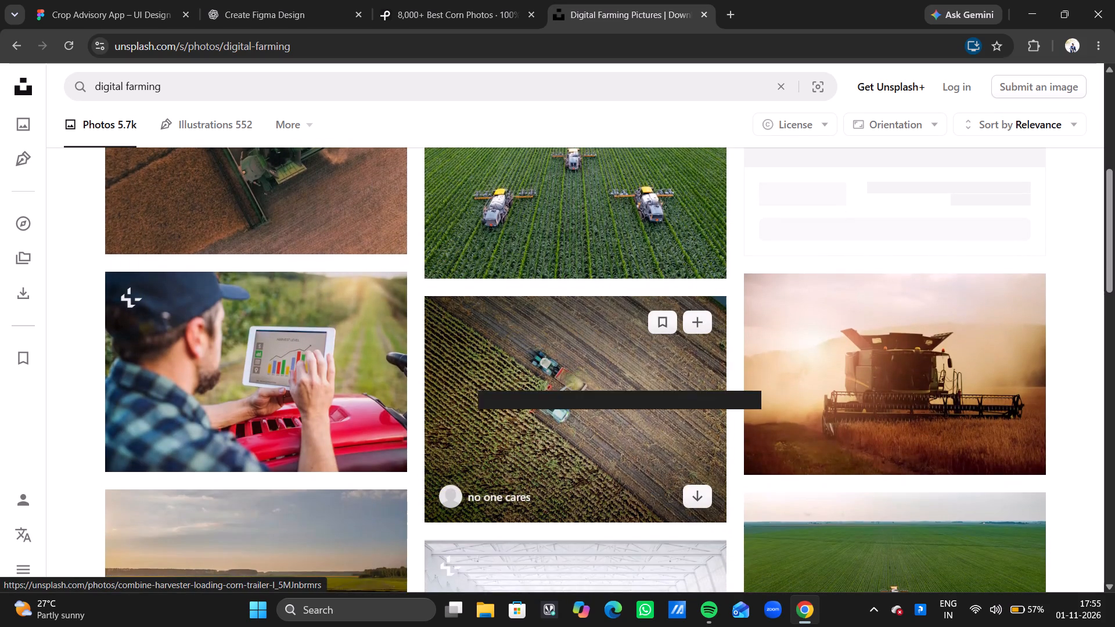
{"action": "scroll", "coordinate": [470, 380], "scroll_direction": "down", "scroll_amount": 1}
{"action": "left_click", "coordinate": [102, 0]}
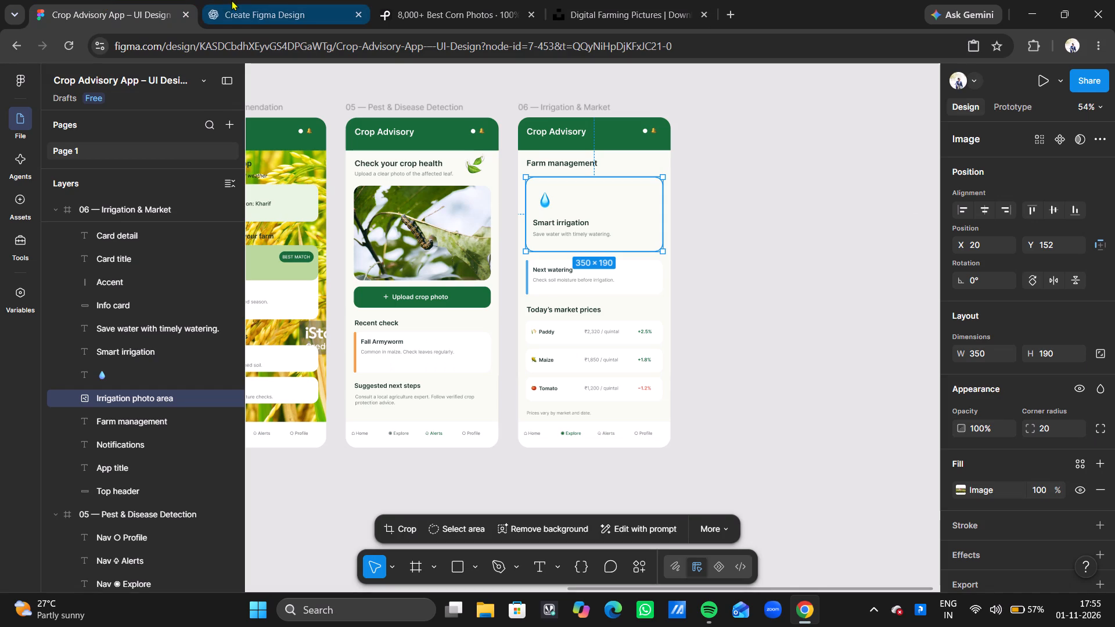
{"action": "left_click", "coordinate": [587, 1]}
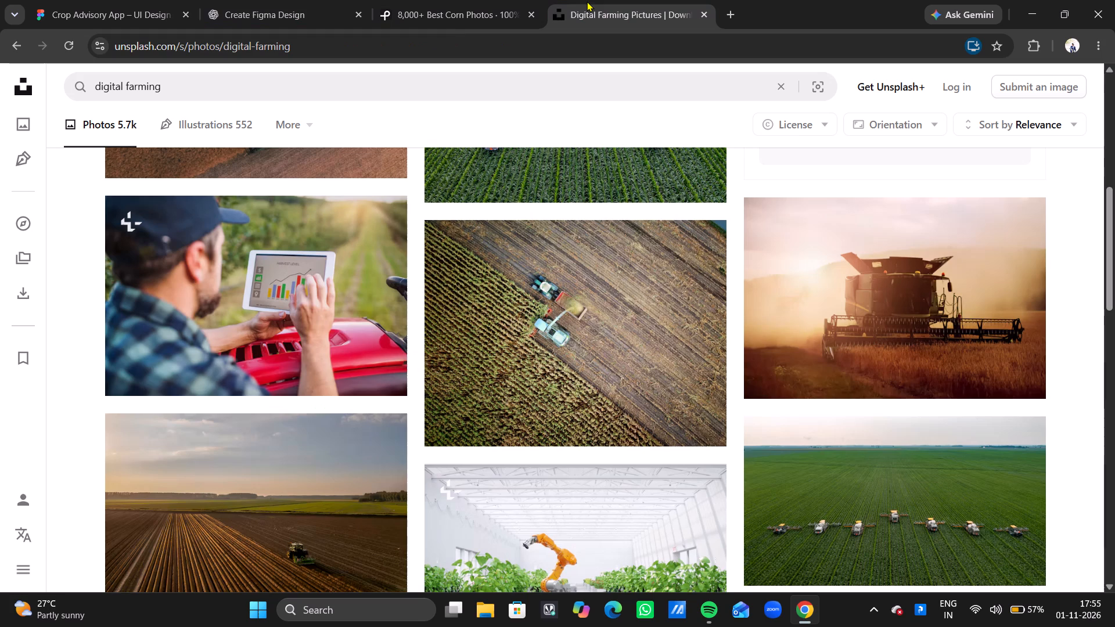
{"action": "scroll", "coordinate": [510, 410], "scroll_direction": "down", "scroll_amount": 4}
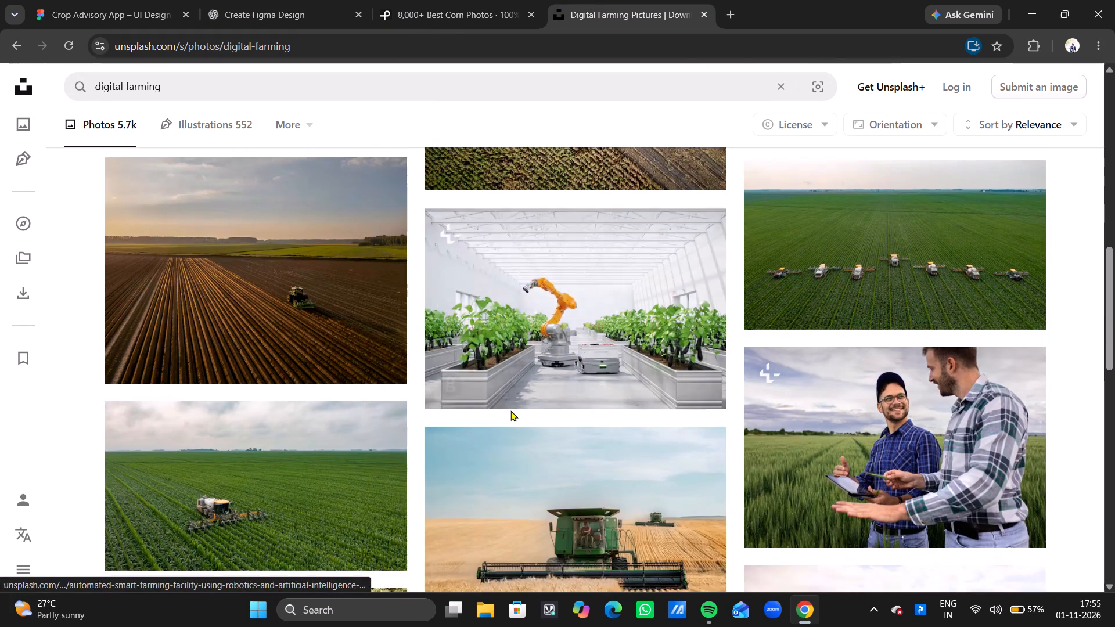
{"action": "scroll", "coordinate": [510, 410], "scroll_direction": "down", "scroll_amount": 1}
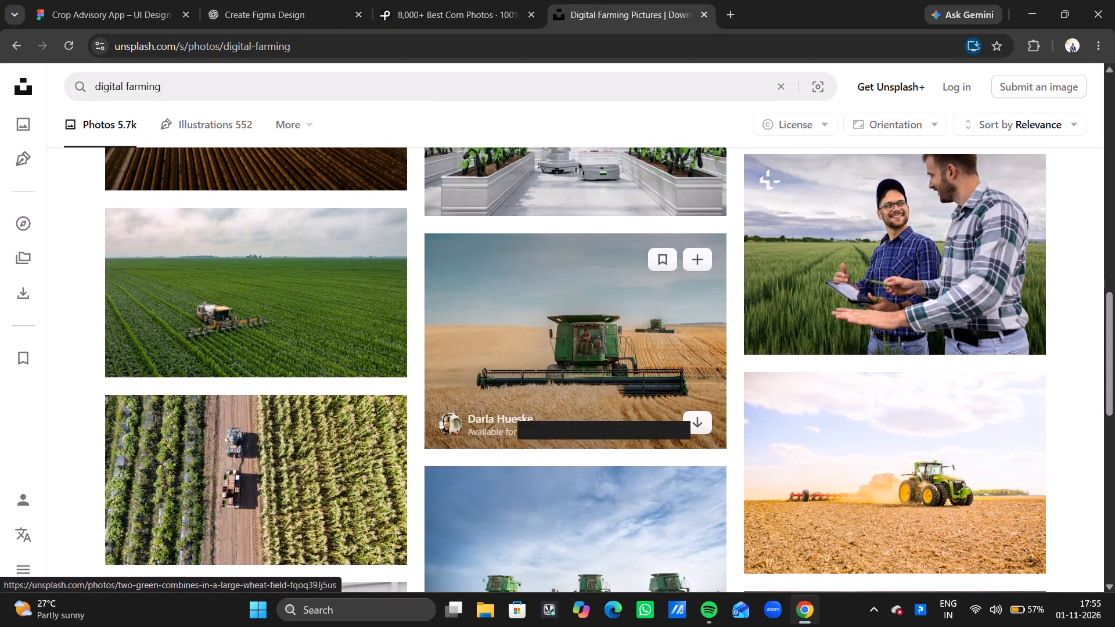
{"action": "scroll", "coordinate": [510, 410], "scroll_direction": "down", "scroll_amount": 5}
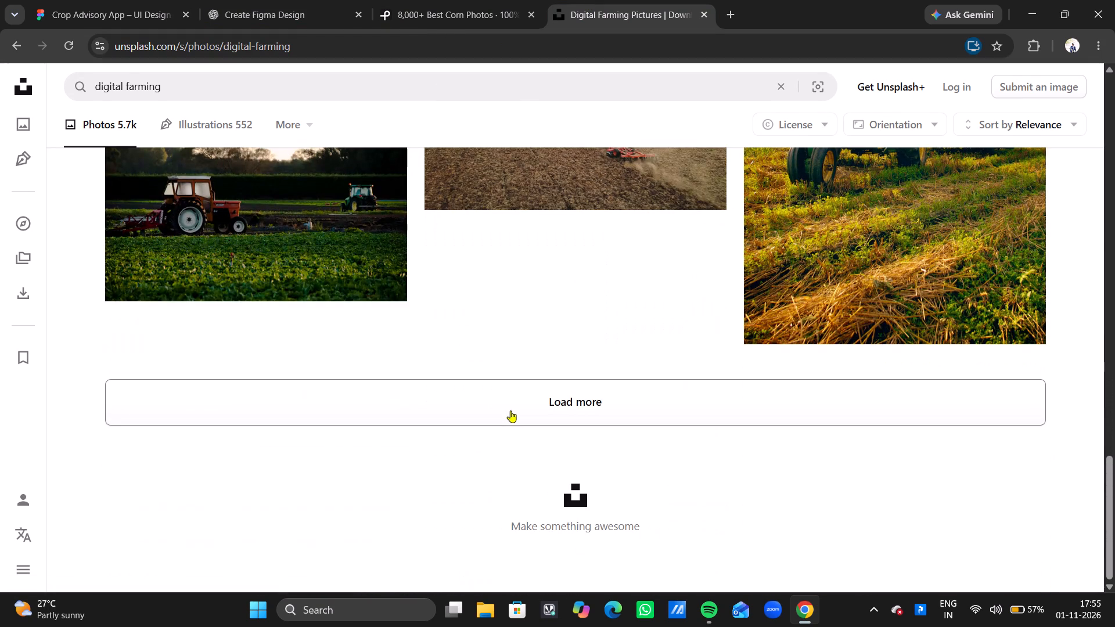
Load more digital farming photos and examine them for a suitable irrigation image.
{"action": "left_click", "coordinate": [570, 402]}
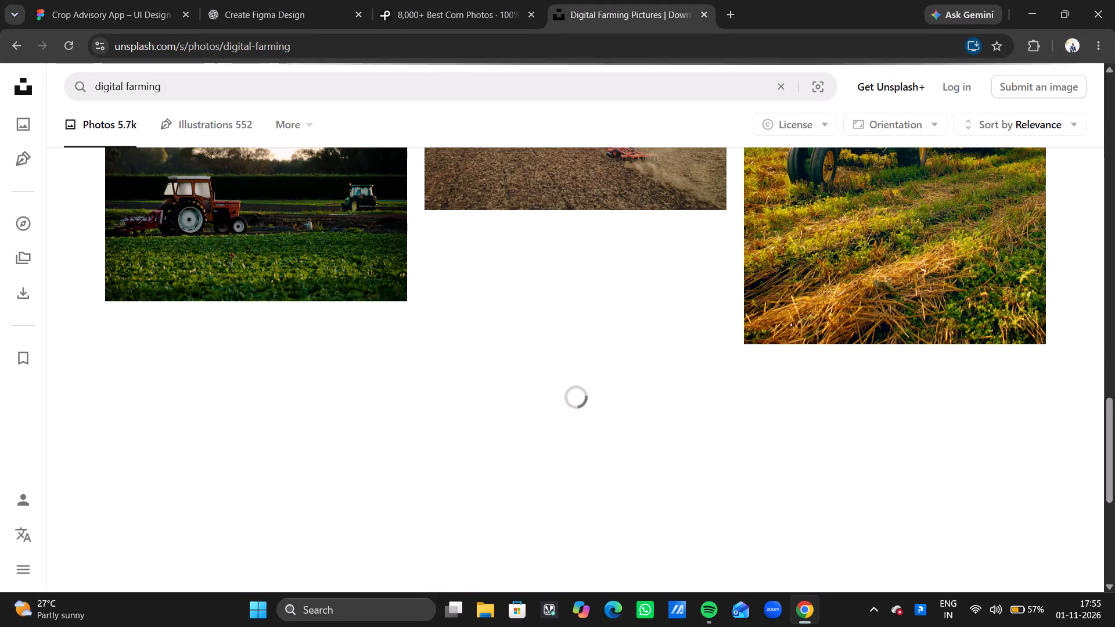
{"action": "scroll", "coordinate": [528, 419], "scroll_direction": "down", "scroll_amount": 2}
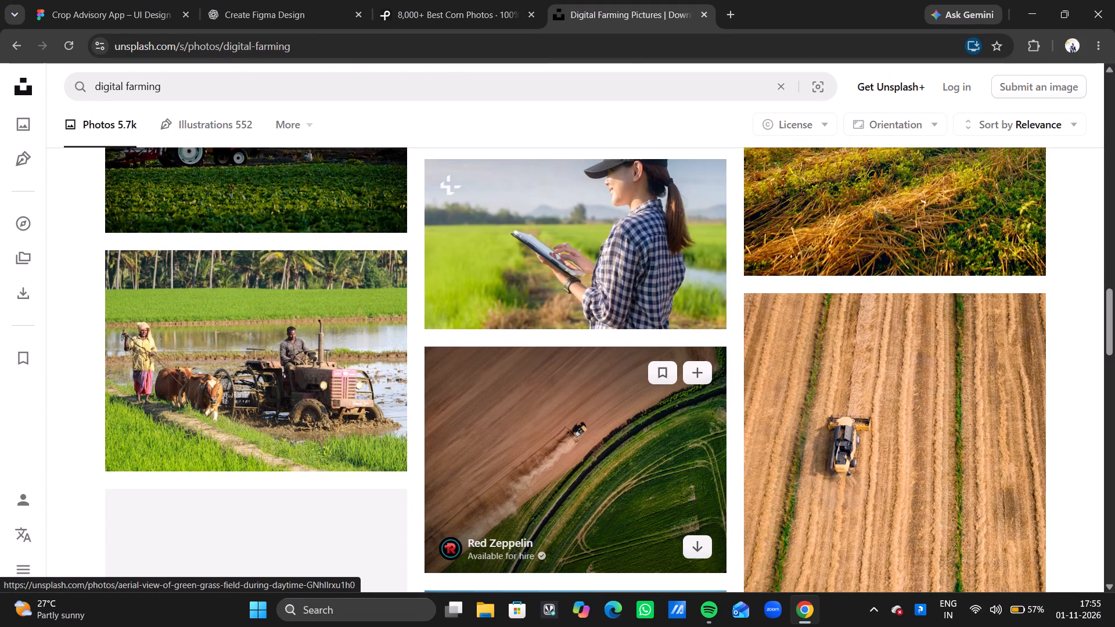
{"action": "scroll", "coordinate": [528, 419], "scroll_direction": "down", "scroll_amount": 7}
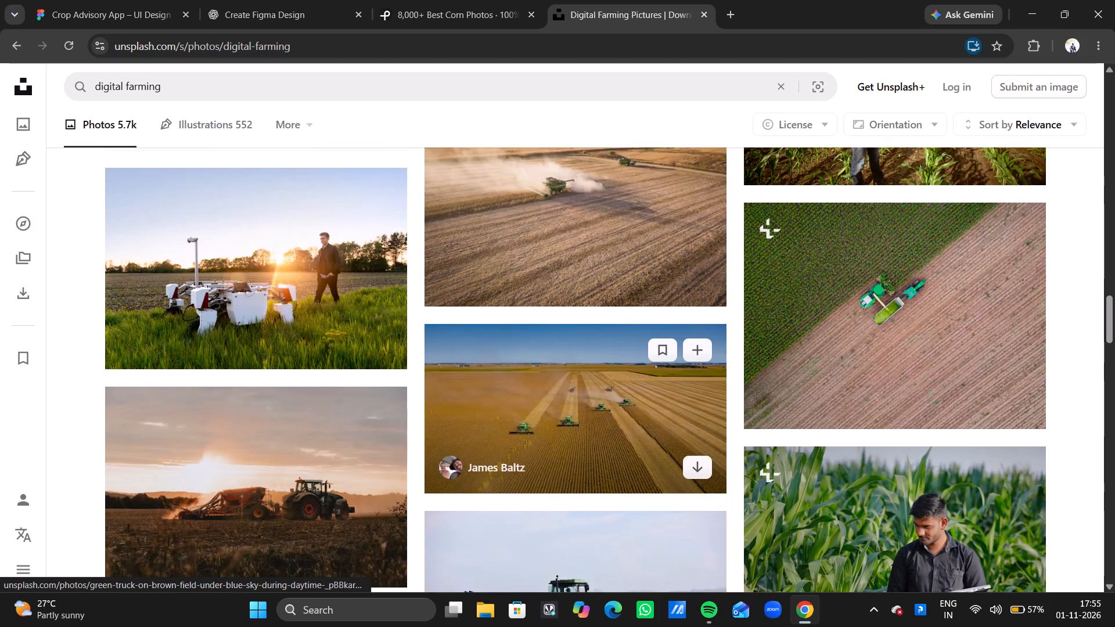
{"action": "scroll", "coordinate": [528, 419], "scroll_direction": "down", "scroll_amount": 2}
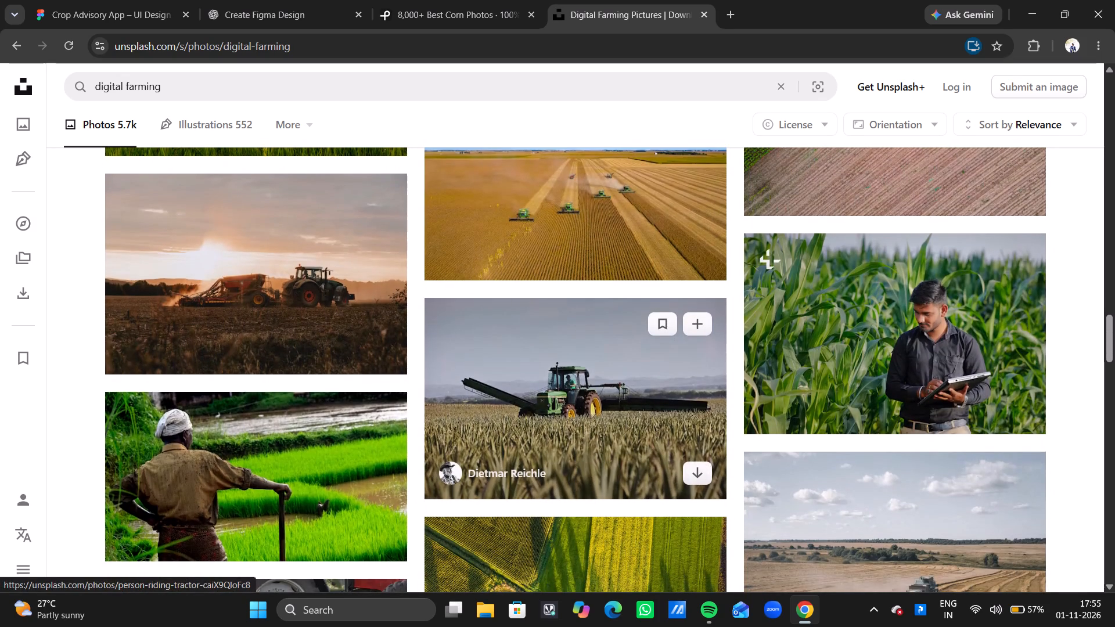
{"action": "scroll", "coordinate": [528, 419], "scroll_direction": "down", "scroll_amount": 3}
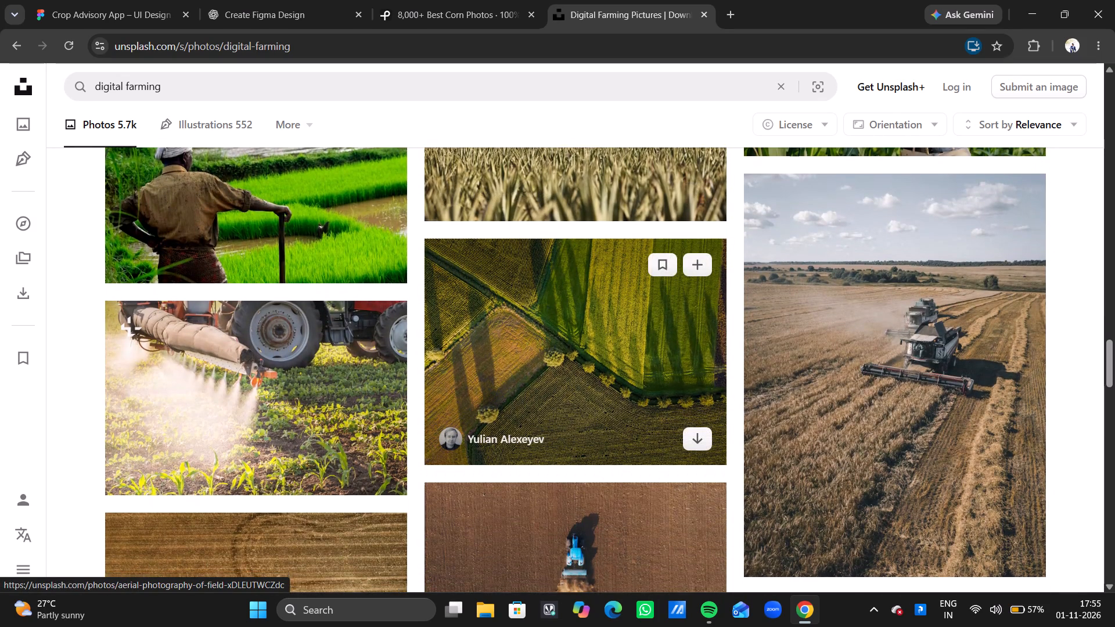
{"action": "scroll", "coordinate": [528, 419], "scroll_direction": "down", "scroll_amount": 3}
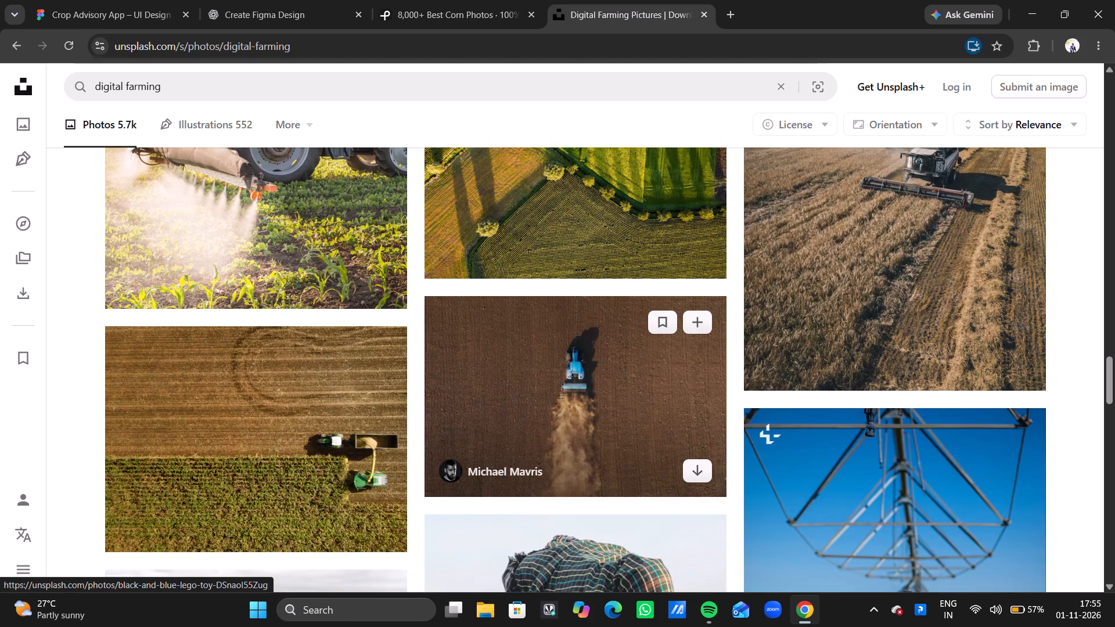
{"action": "scroll", "coordinate": [538, 394], "scroll_direction": "up", "scroll_amount": 1}
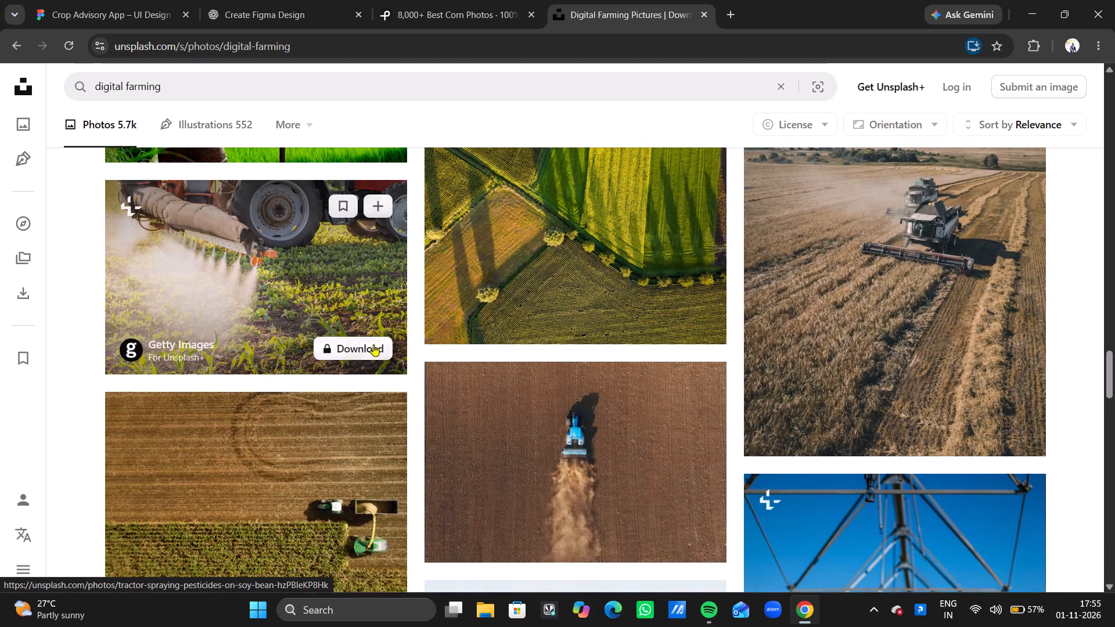
Open the photo of a tractor spraying pesticides on soy beans and copy the image.
{"action": "left_click", "coordinate": [364, 271]}
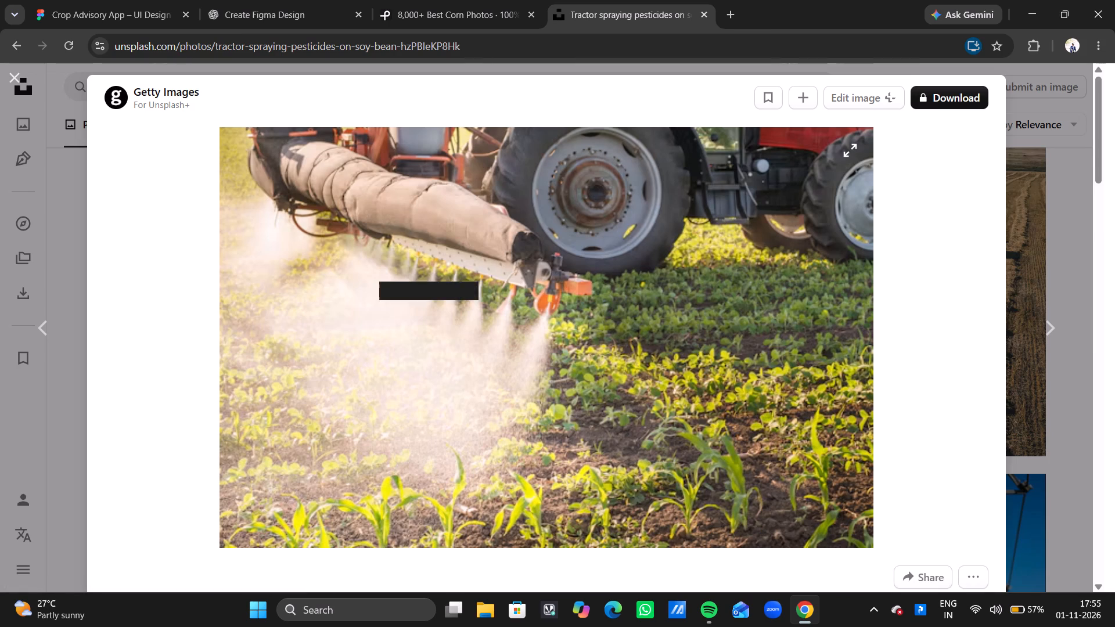
{"action": "right_click", "coordinate": [494, 278]}
{"action": "left_click", "coordinate": [541, 341]}
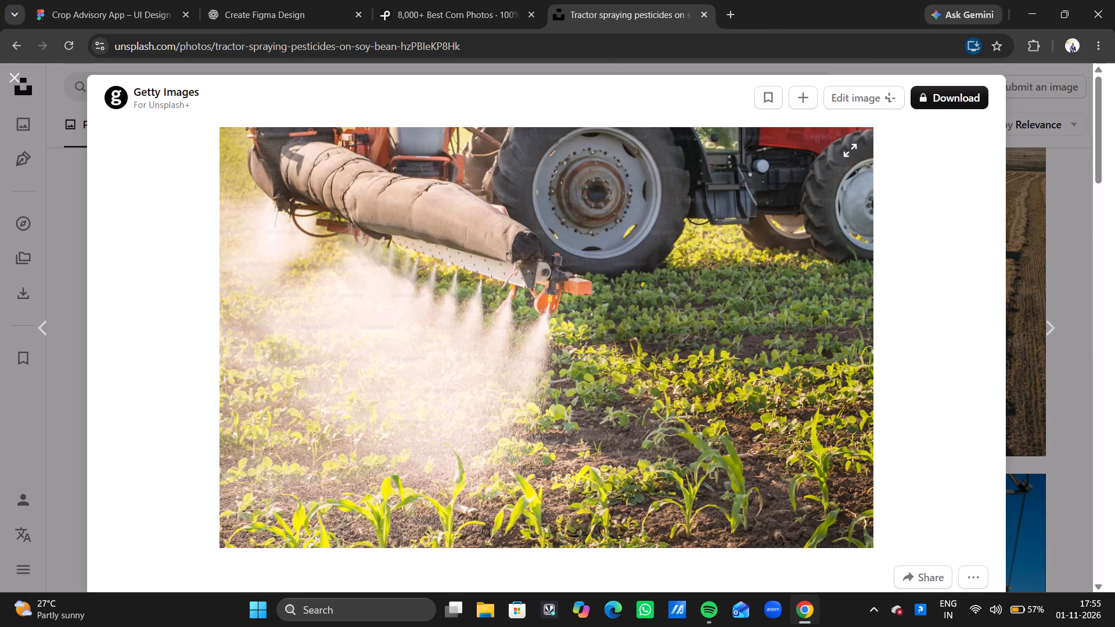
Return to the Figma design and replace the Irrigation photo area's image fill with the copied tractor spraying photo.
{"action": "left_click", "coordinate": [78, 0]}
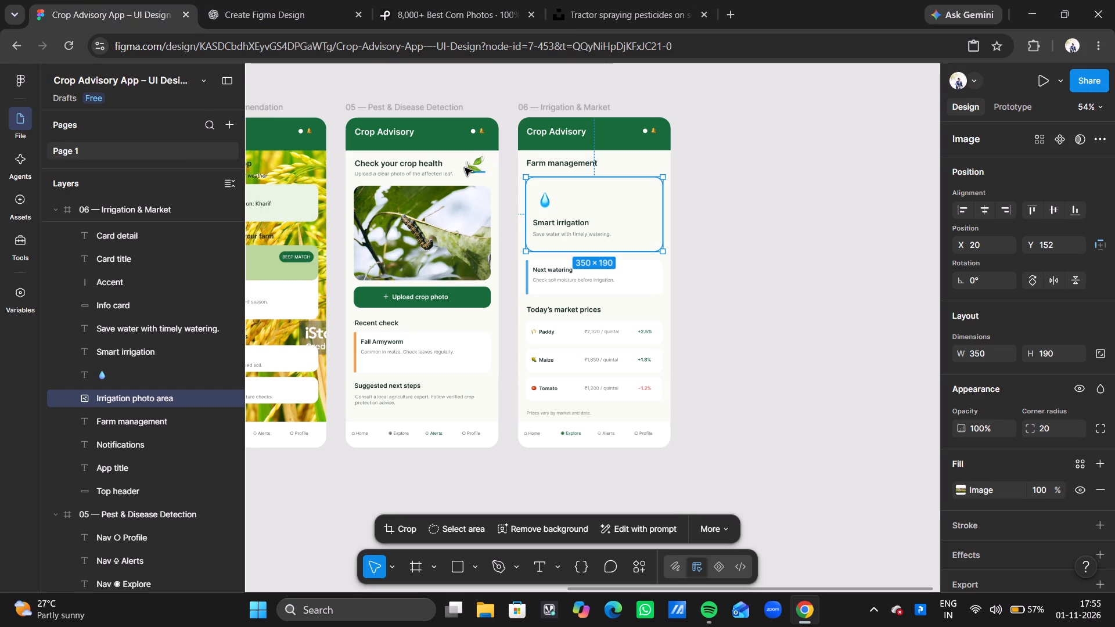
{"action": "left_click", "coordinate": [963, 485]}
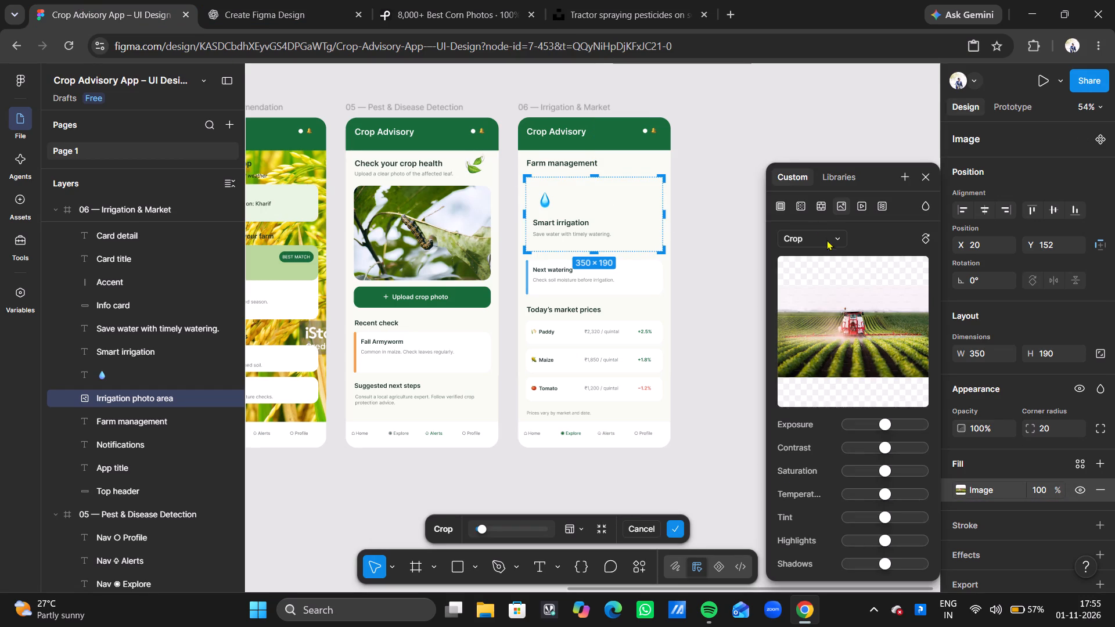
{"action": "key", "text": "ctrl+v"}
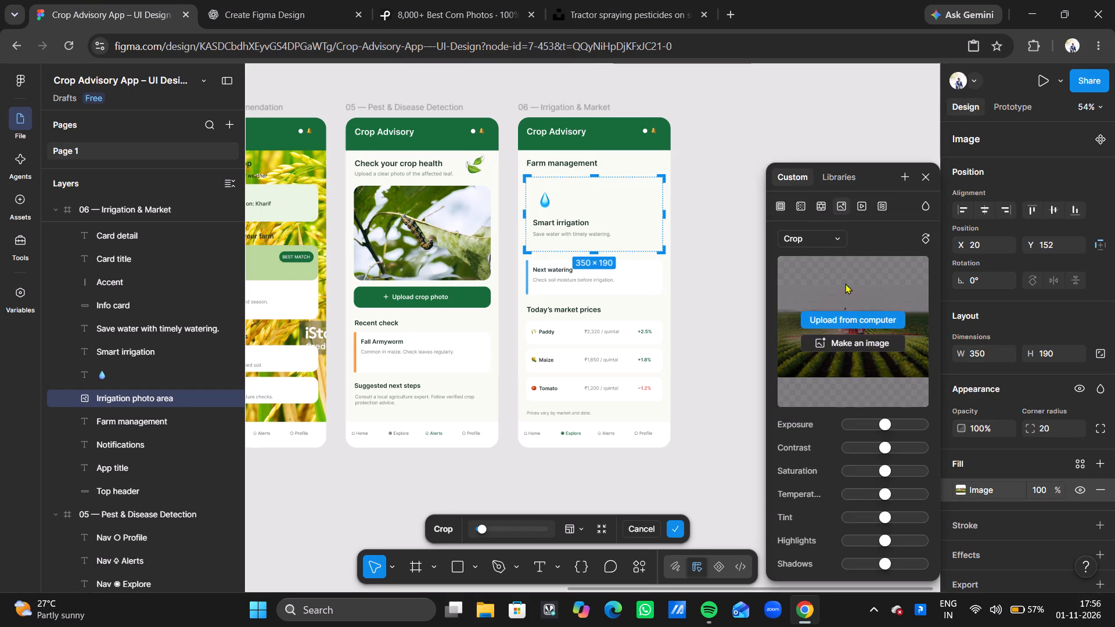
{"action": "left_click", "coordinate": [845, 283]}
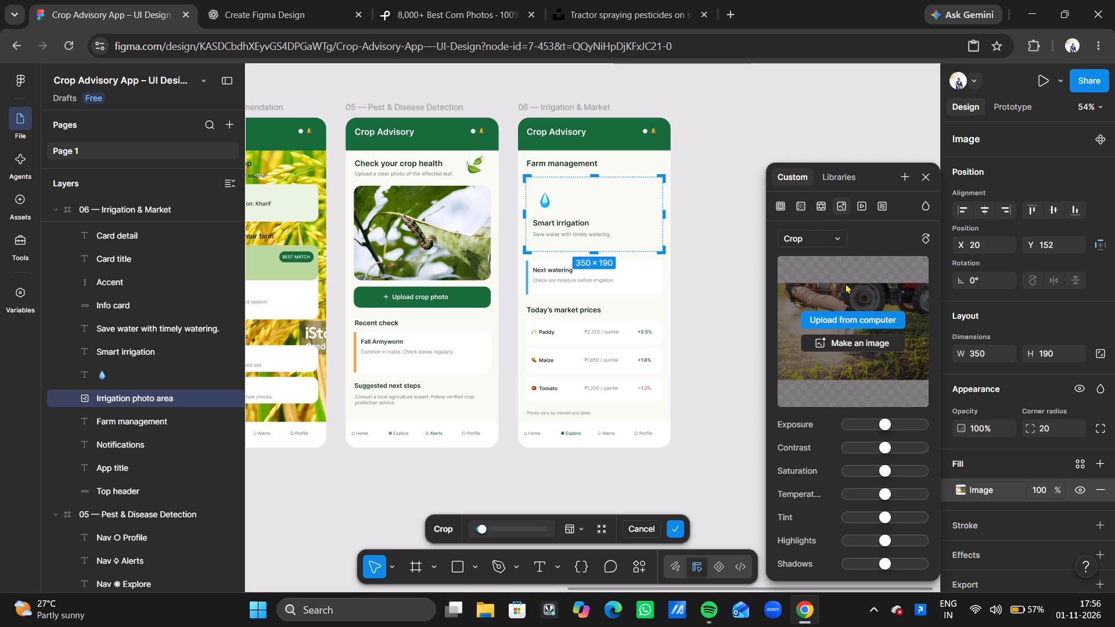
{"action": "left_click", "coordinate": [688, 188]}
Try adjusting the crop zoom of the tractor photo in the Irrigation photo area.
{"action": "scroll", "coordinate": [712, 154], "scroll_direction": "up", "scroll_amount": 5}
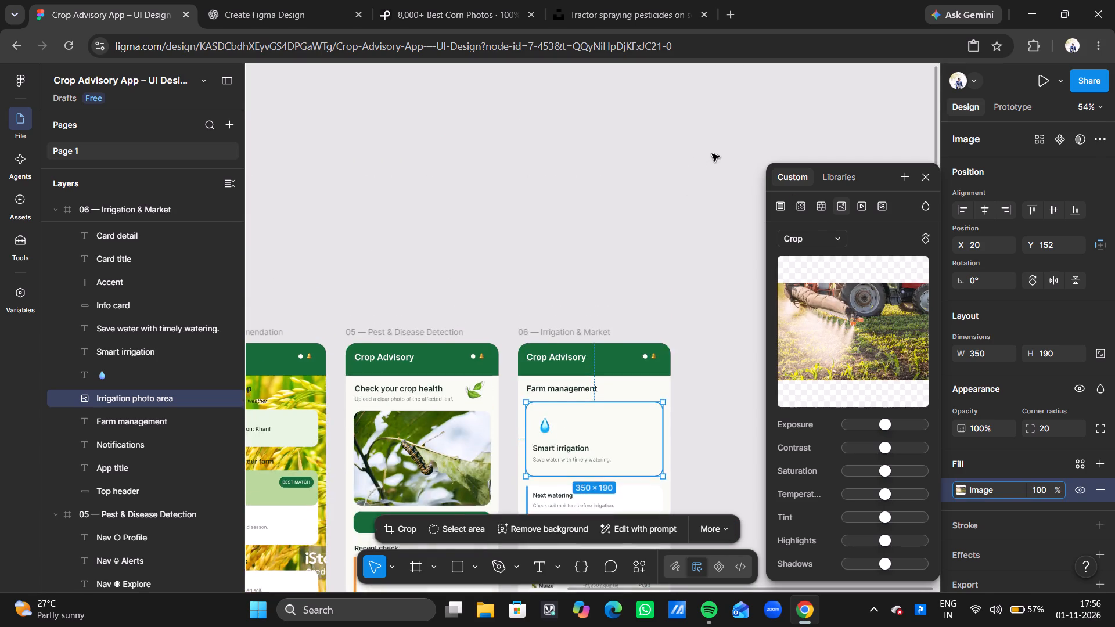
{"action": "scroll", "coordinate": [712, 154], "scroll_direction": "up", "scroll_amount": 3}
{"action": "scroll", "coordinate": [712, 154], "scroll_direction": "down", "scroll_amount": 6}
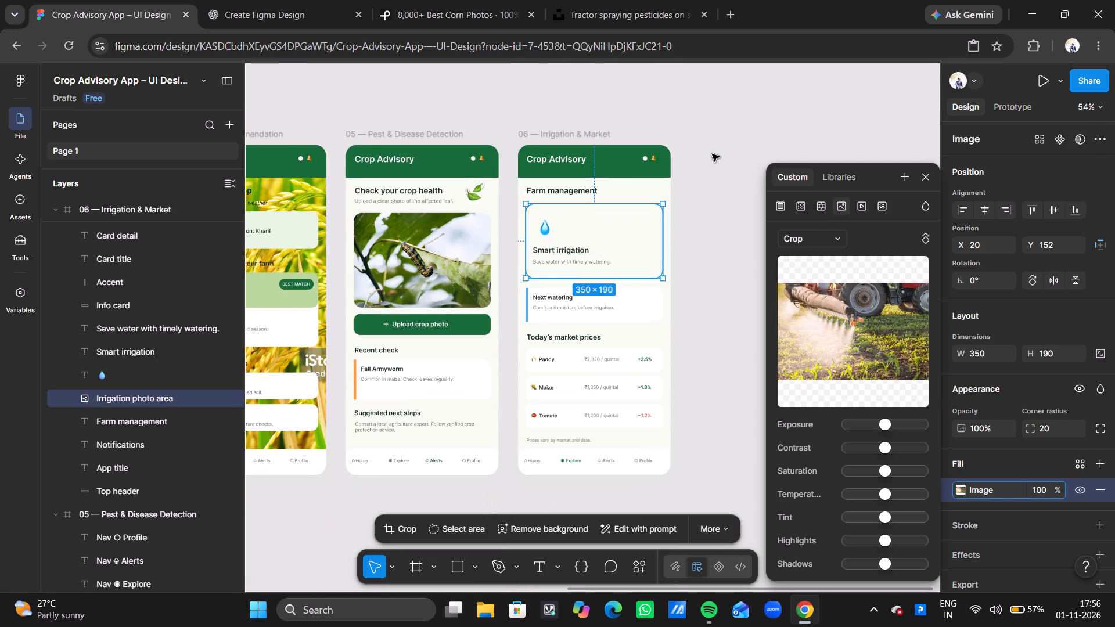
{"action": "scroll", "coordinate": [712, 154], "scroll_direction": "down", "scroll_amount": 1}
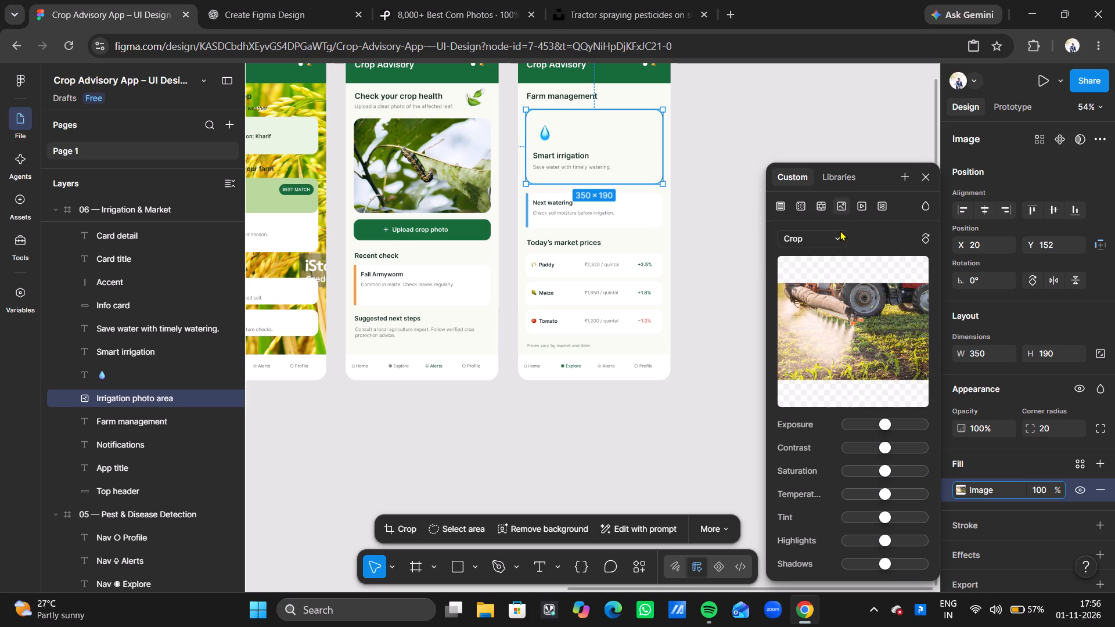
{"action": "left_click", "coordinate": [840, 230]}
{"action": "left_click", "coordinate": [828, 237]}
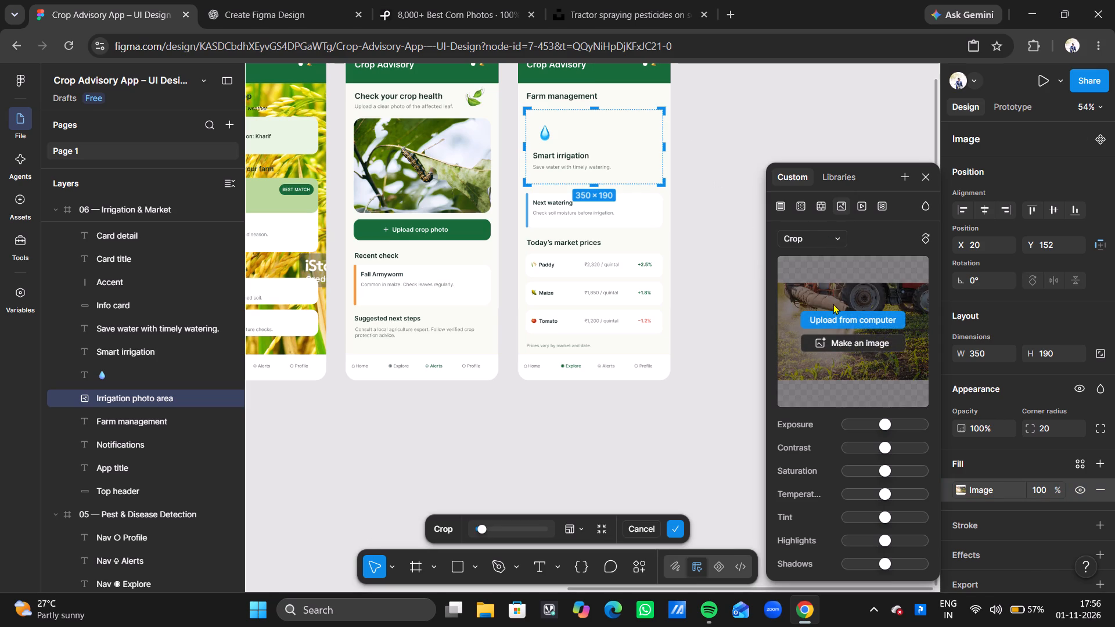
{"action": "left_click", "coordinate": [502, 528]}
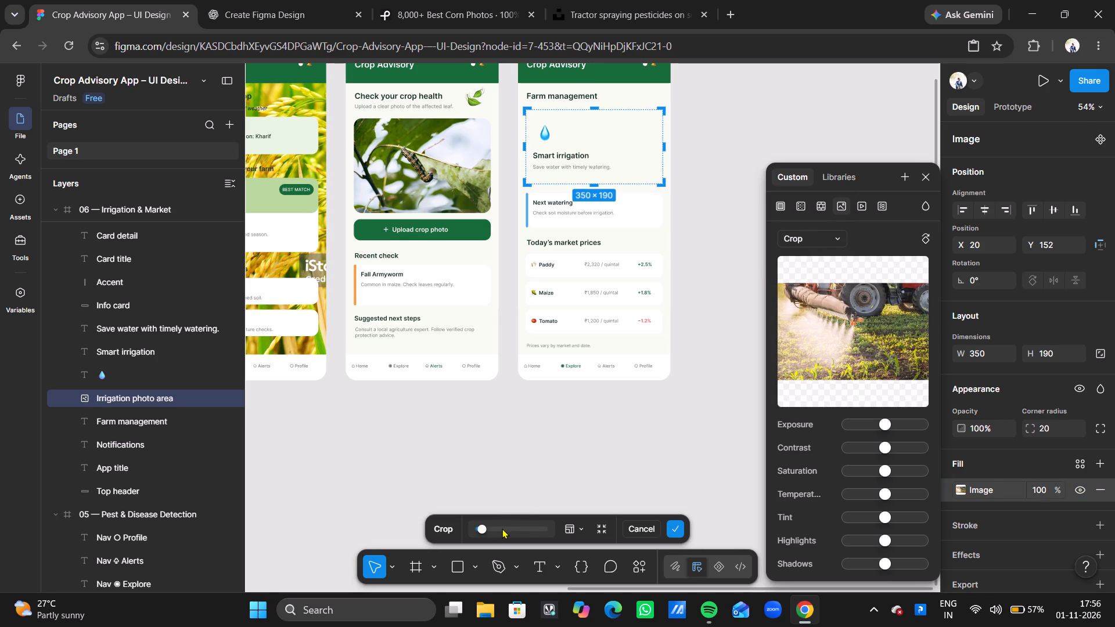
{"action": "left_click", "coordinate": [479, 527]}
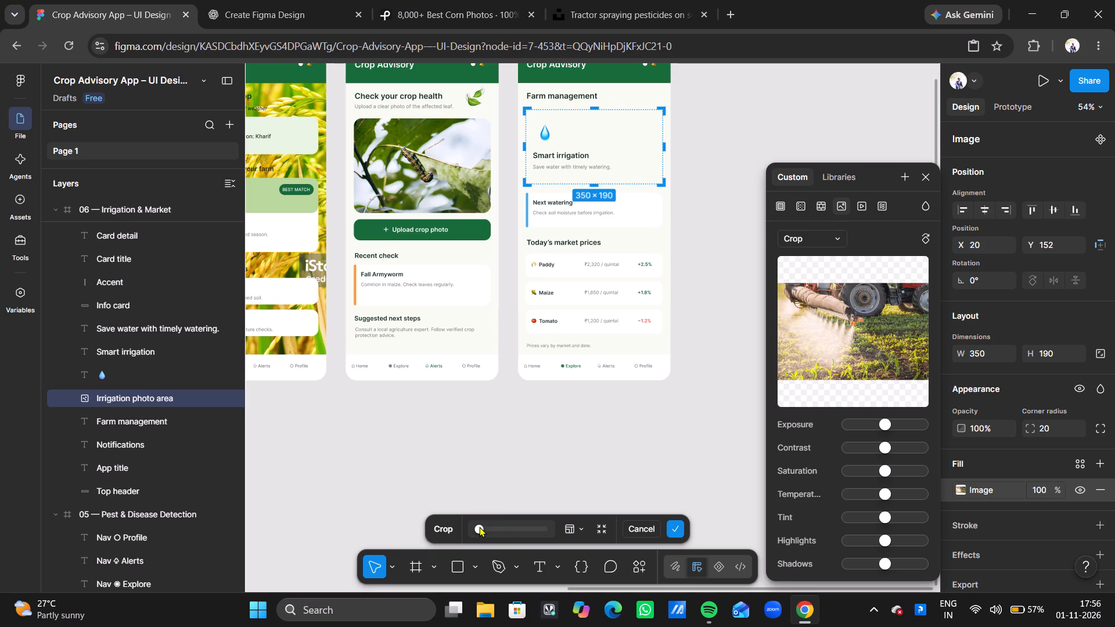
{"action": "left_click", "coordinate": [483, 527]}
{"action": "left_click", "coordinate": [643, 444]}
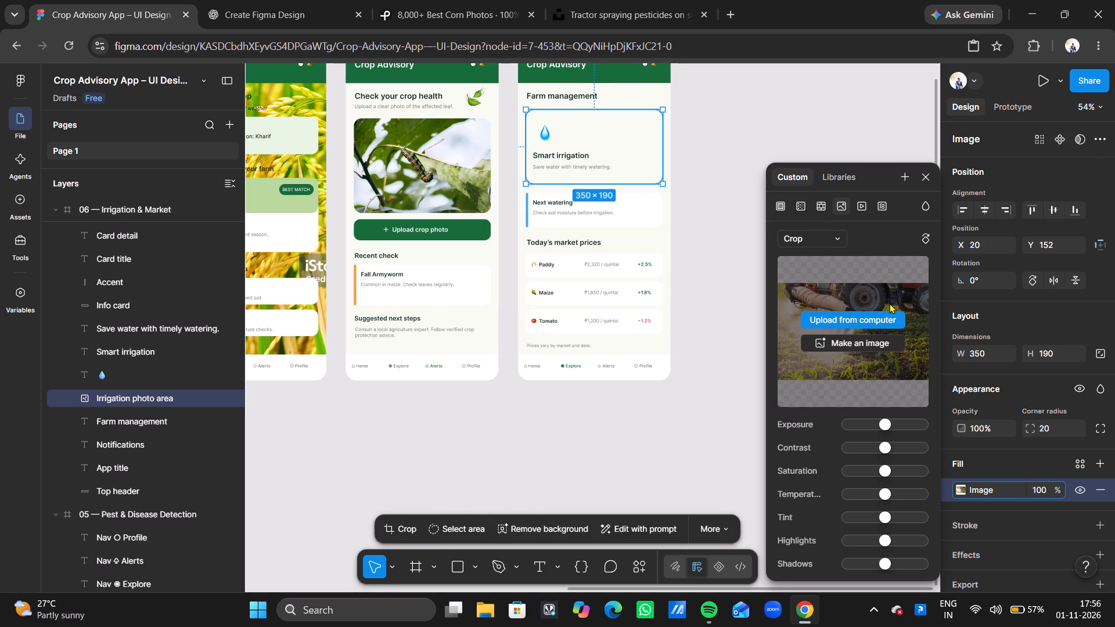
Remove the image fill from the Irrigation photo area.
{"action": "key", "text": "Delete"}
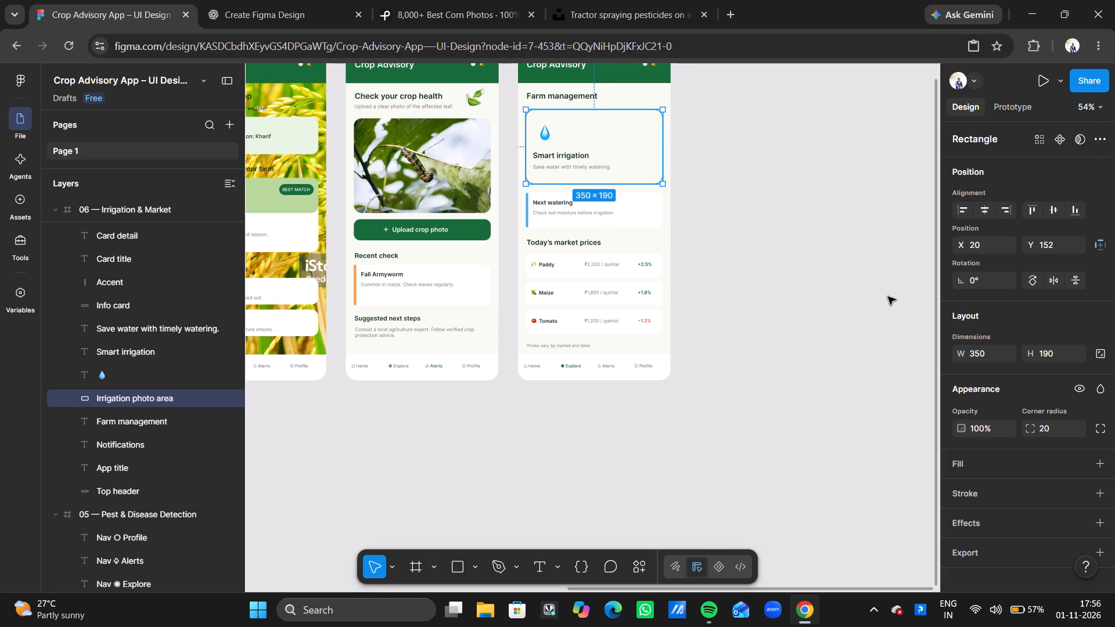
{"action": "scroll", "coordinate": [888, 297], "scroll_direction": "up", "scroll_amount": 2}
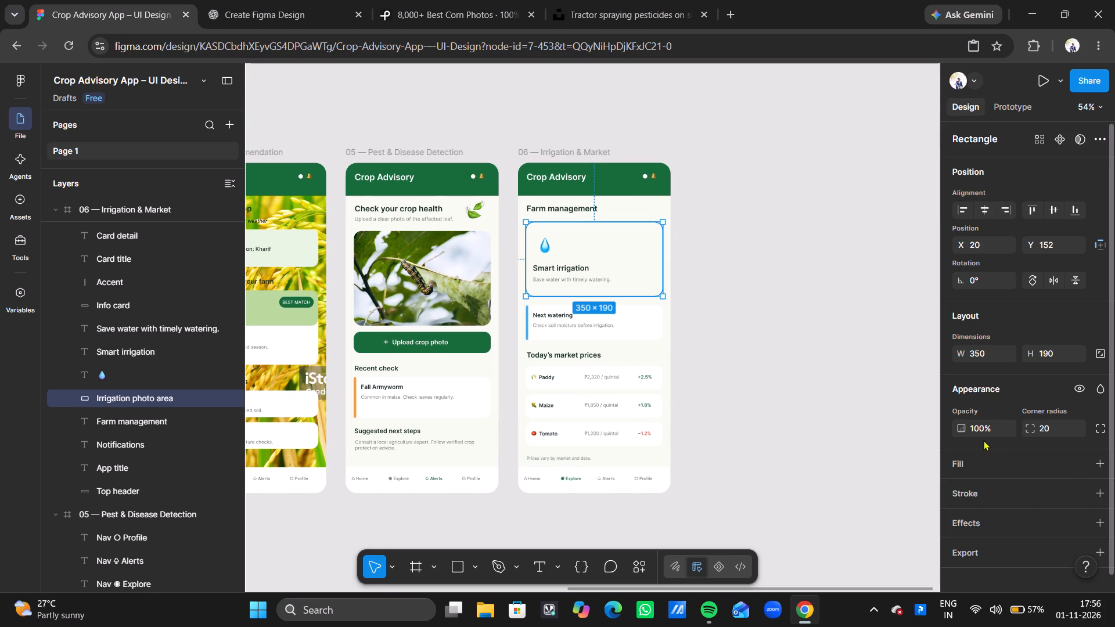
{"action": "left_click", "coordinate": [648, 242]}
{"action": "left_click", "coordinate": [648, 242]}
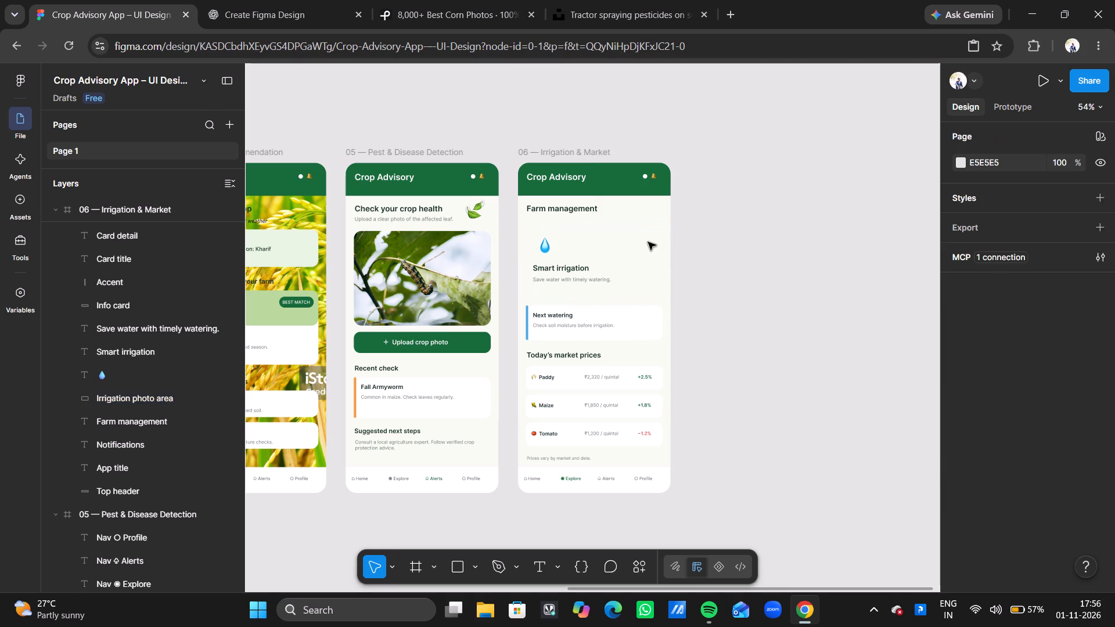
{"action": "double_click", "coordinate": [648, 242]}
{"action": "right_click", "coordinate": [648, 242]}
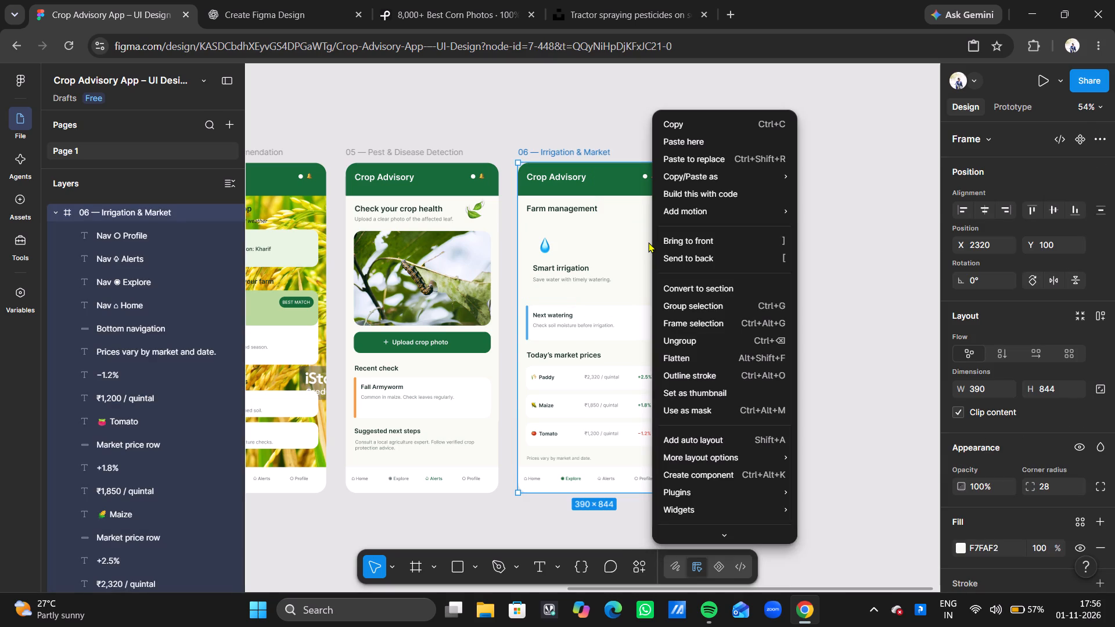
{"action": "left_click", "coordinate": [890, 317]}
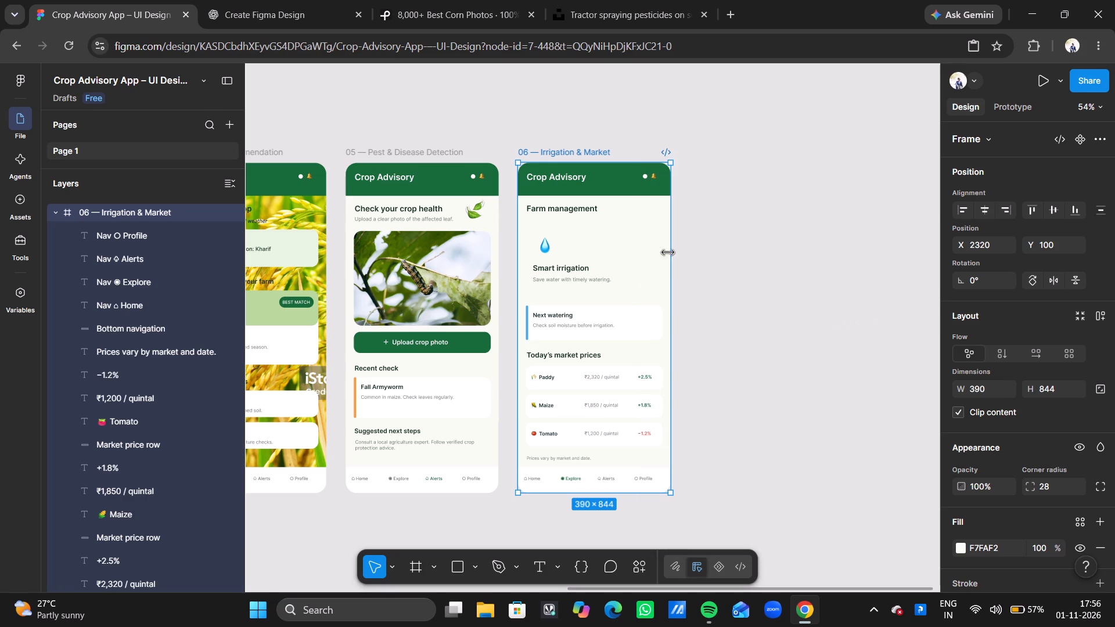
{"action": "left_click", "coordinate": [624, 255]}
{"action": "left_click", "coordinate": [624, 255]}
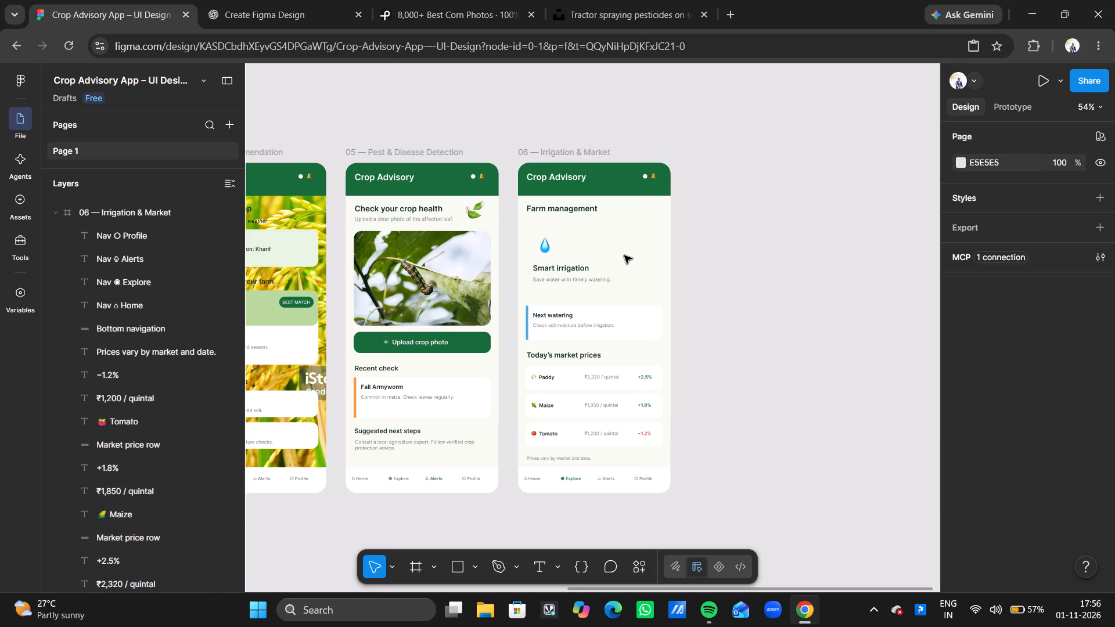
Change the fill of the 06 — Irrigation & Market frame to a slightly darker off-white beige.
{"action": "right_click", "coordinate": [624, 255]}
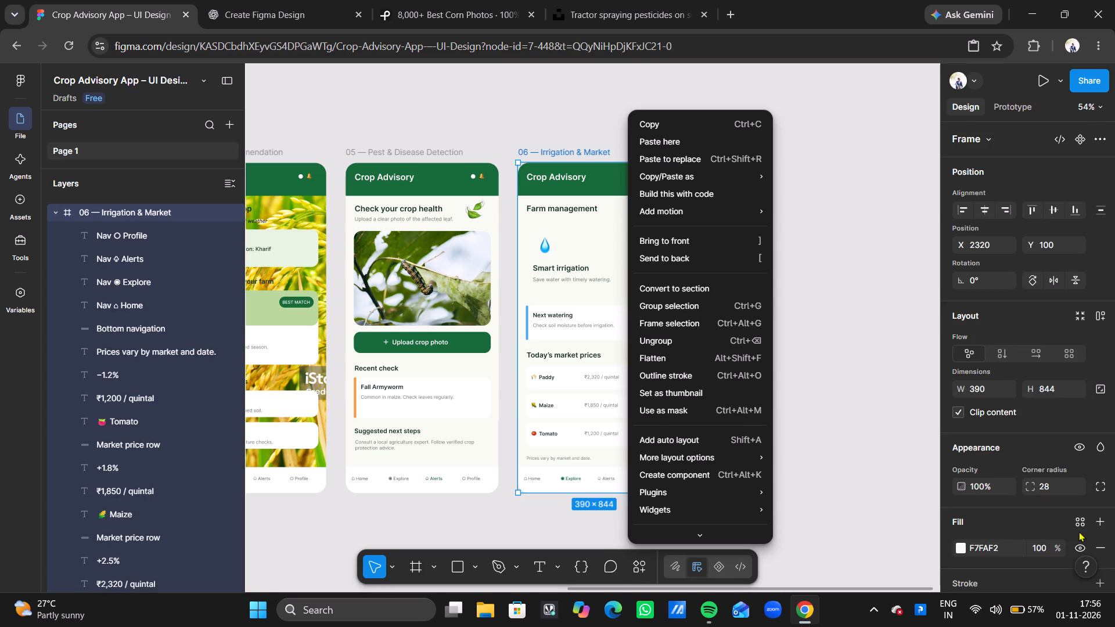
{"action": "left_click", "coordinate": [962, 545]}
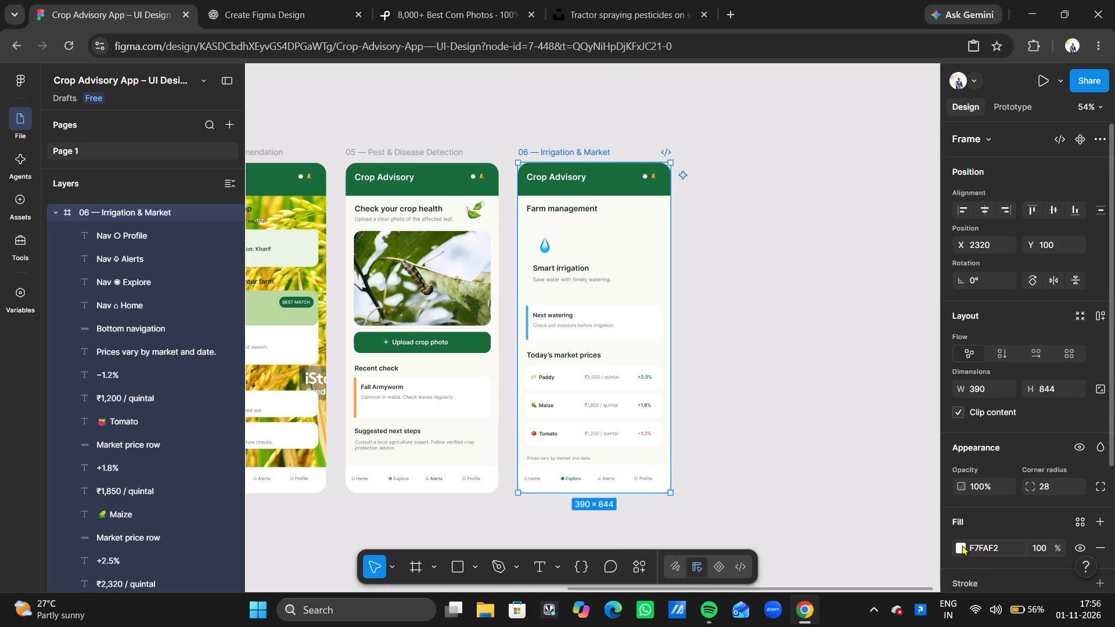
{"action": "left_click", "coordinate": [962, 545]}
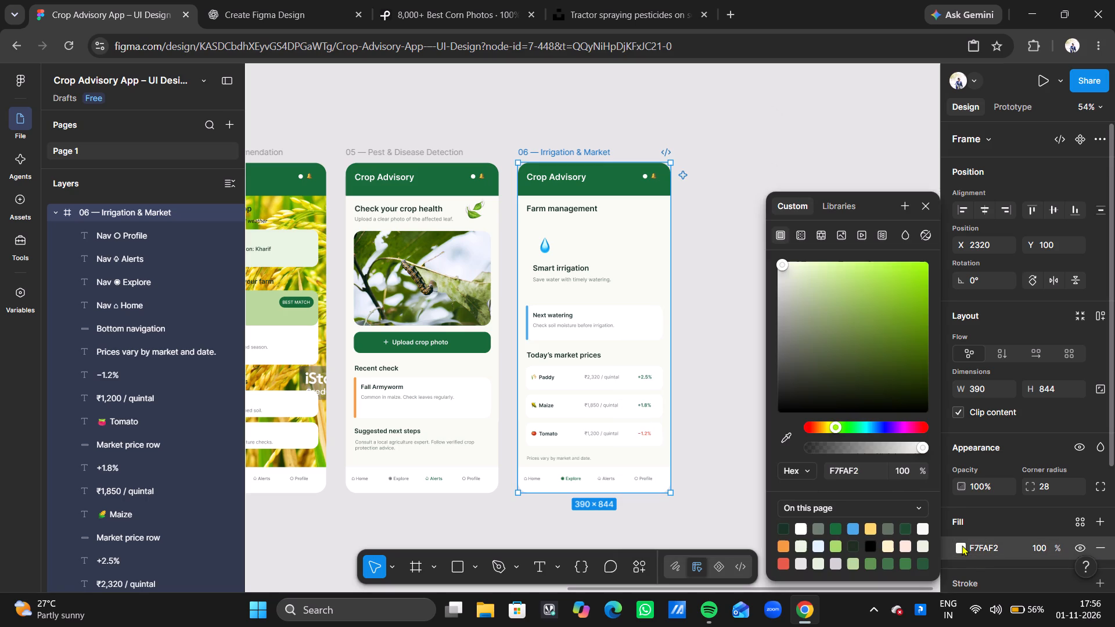
{"action": "left_click", "coordinate": [840, 292]}
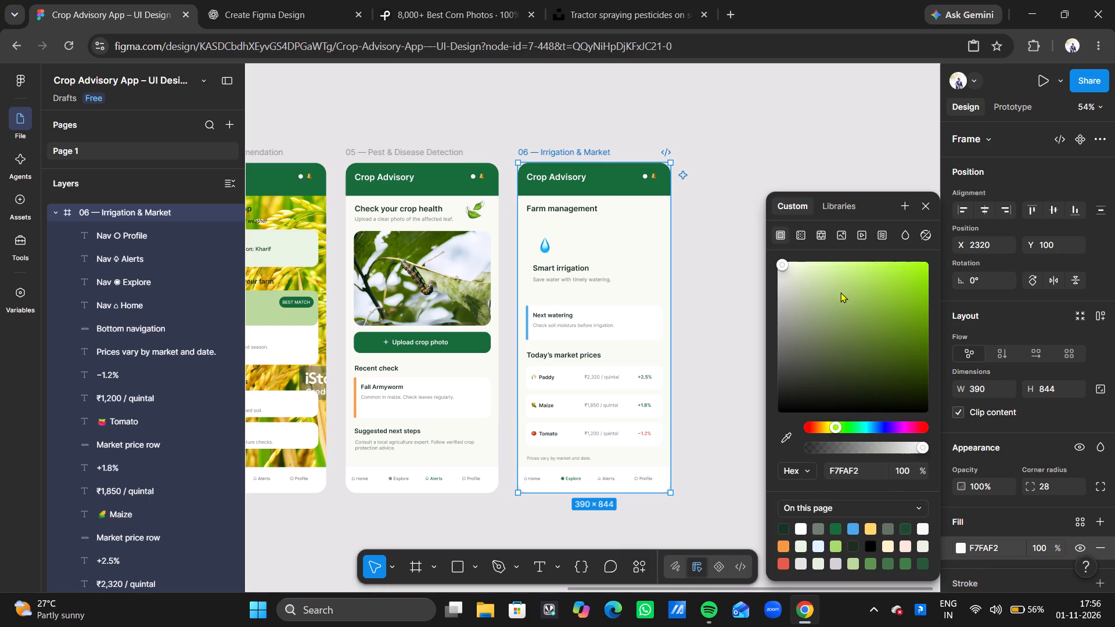
{"action": "left_click", "coordinate": [786, 269]}
{"action": "left_click", "coordinate": [751, 119]}
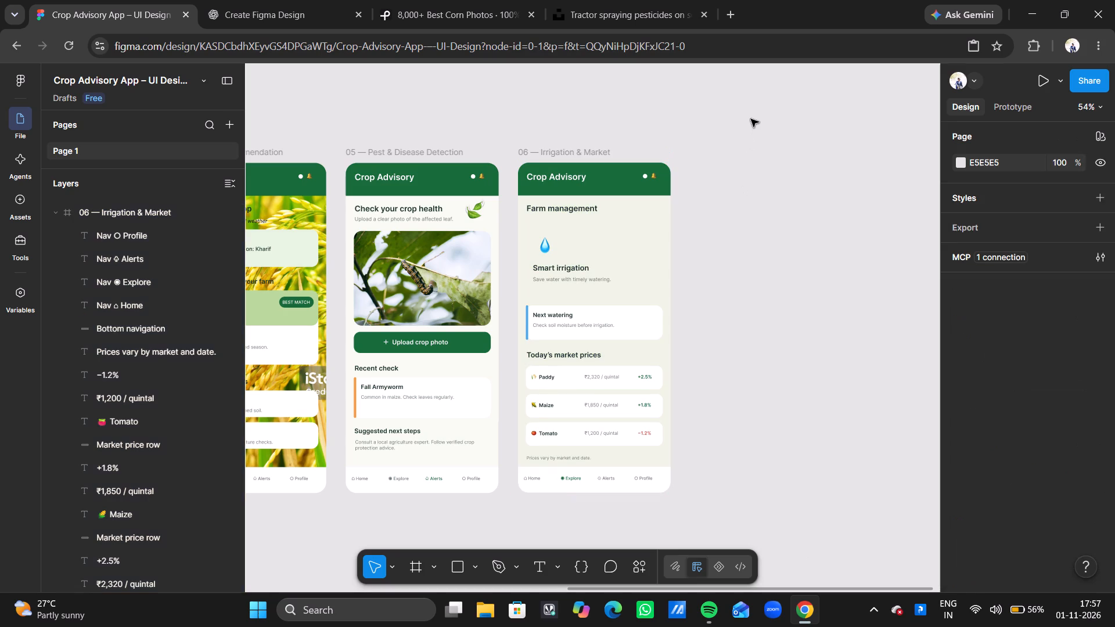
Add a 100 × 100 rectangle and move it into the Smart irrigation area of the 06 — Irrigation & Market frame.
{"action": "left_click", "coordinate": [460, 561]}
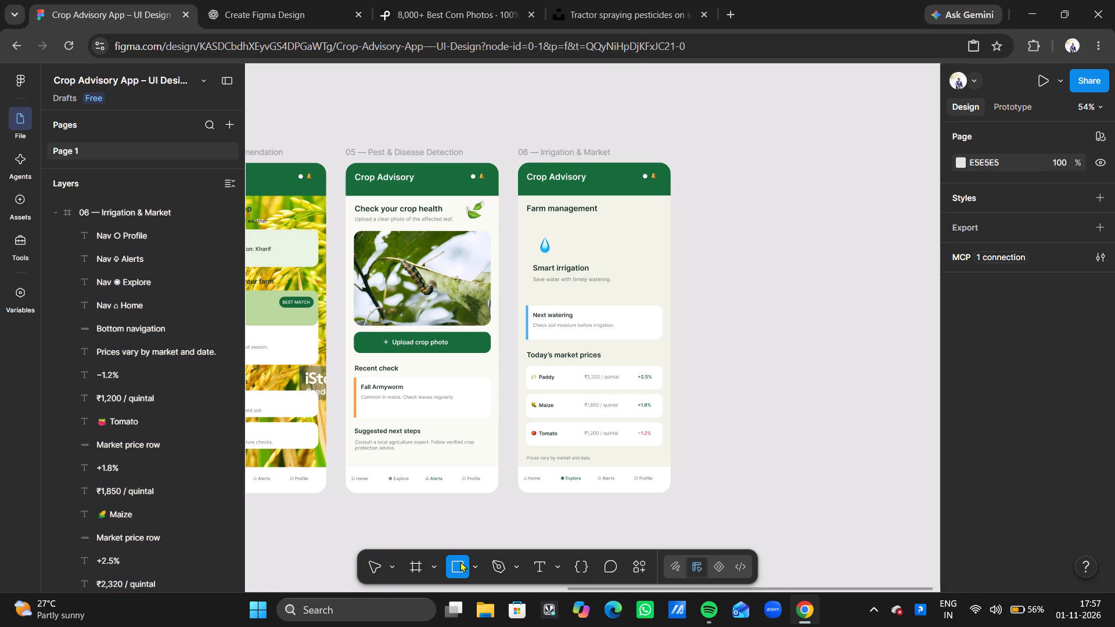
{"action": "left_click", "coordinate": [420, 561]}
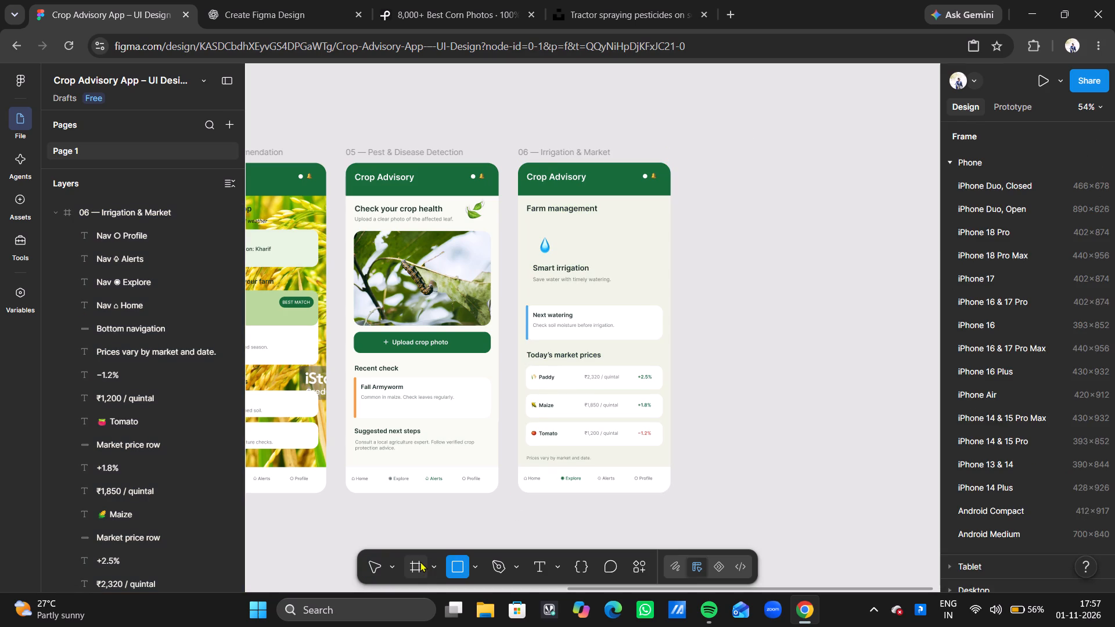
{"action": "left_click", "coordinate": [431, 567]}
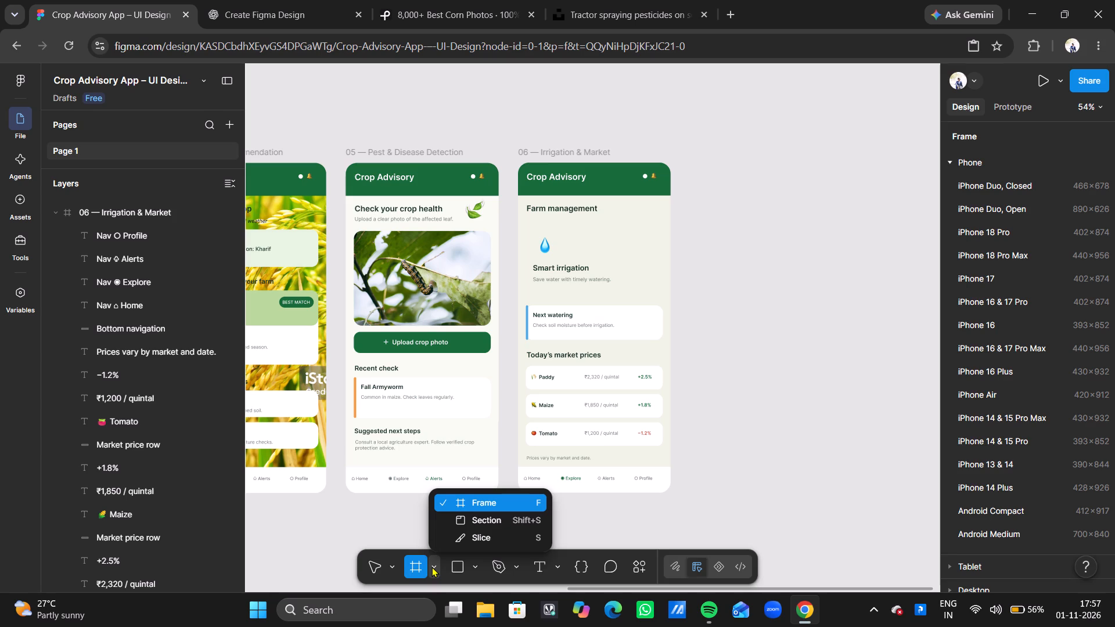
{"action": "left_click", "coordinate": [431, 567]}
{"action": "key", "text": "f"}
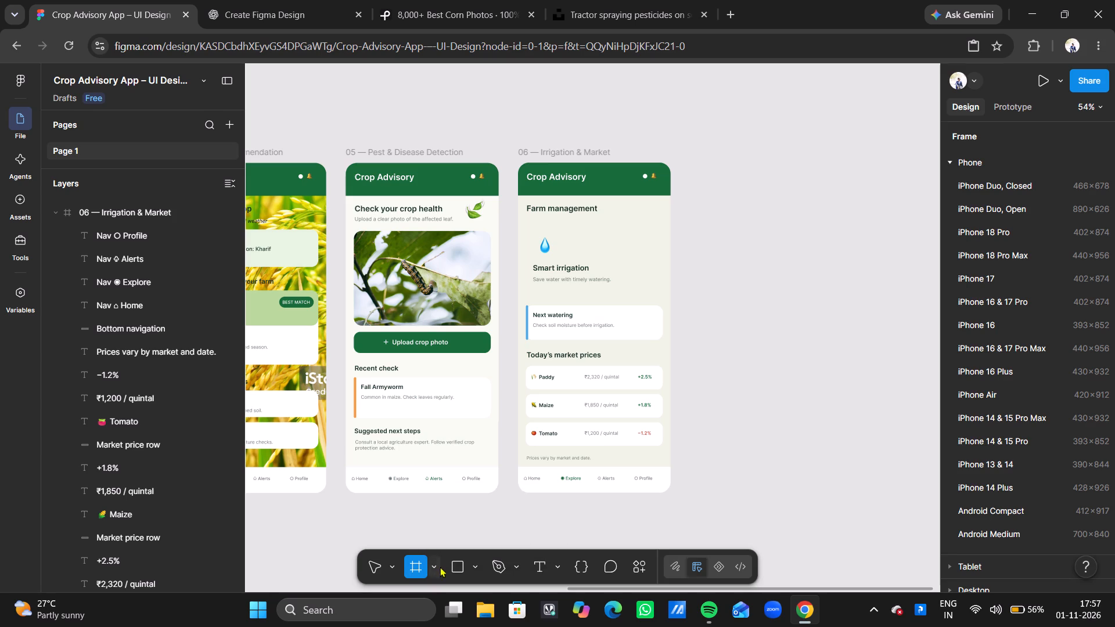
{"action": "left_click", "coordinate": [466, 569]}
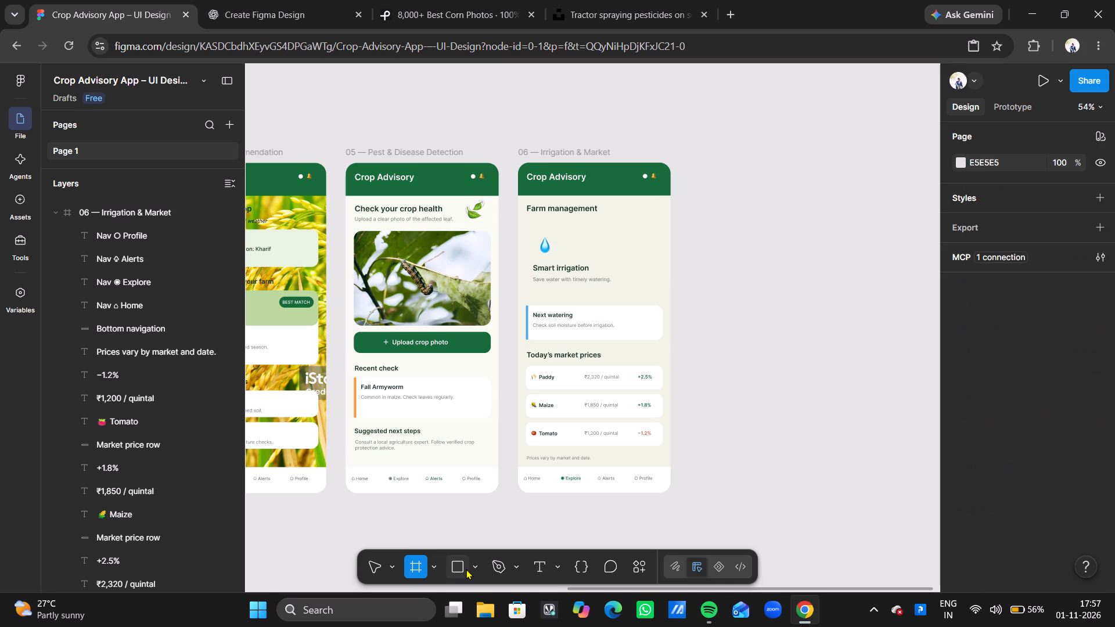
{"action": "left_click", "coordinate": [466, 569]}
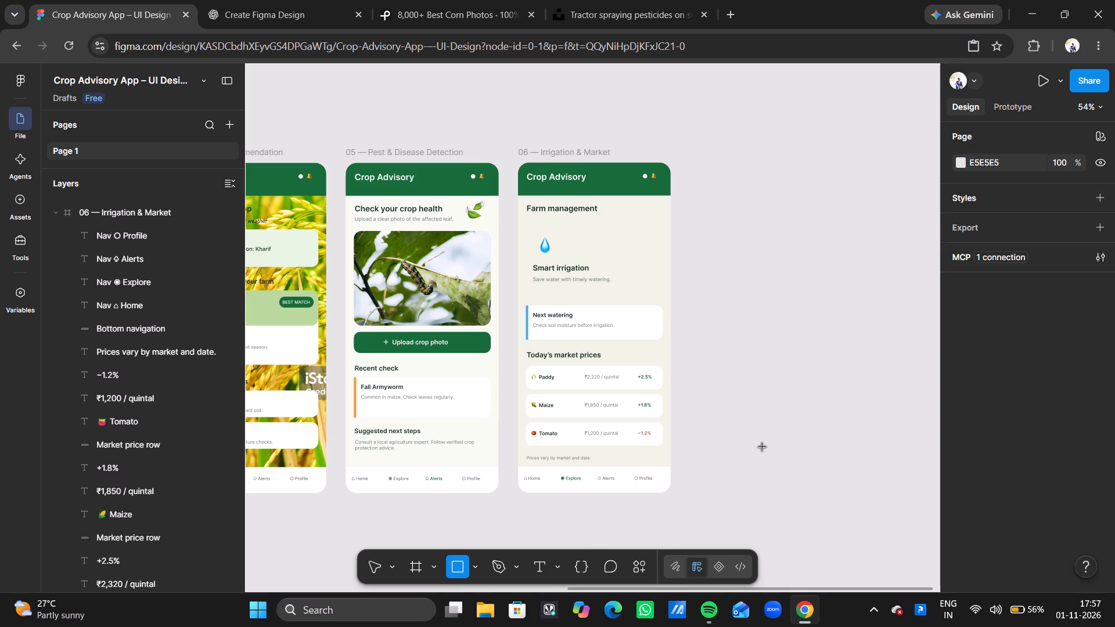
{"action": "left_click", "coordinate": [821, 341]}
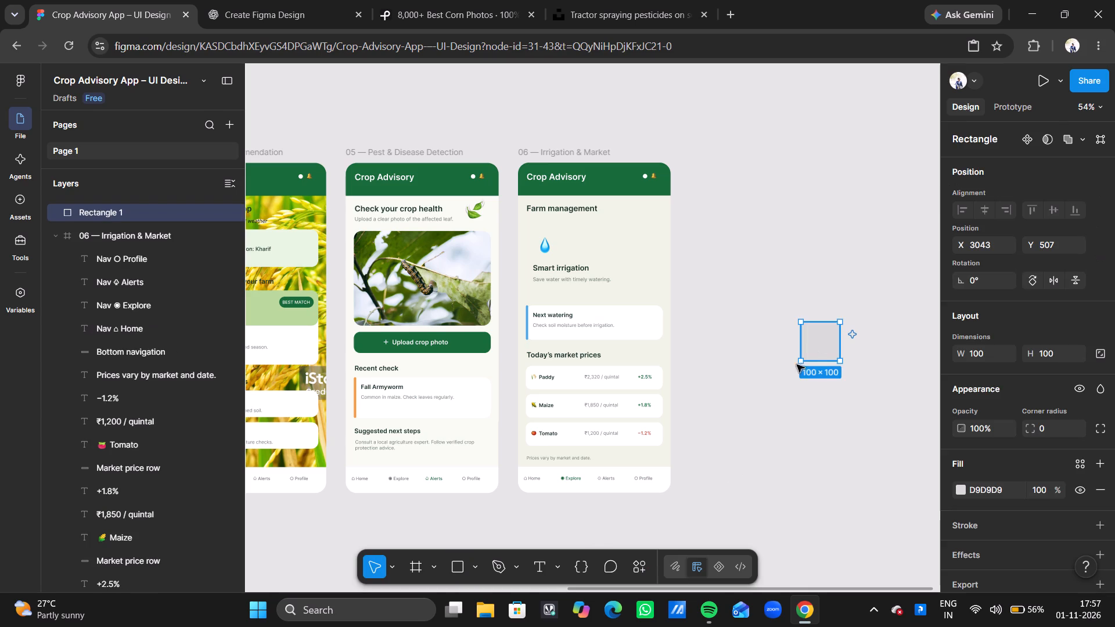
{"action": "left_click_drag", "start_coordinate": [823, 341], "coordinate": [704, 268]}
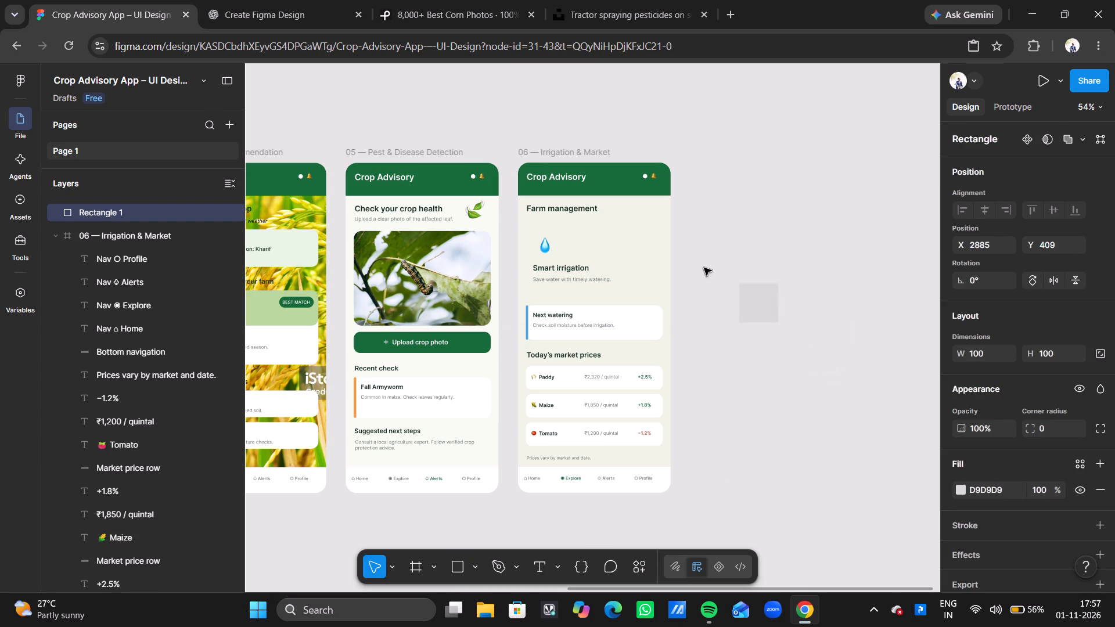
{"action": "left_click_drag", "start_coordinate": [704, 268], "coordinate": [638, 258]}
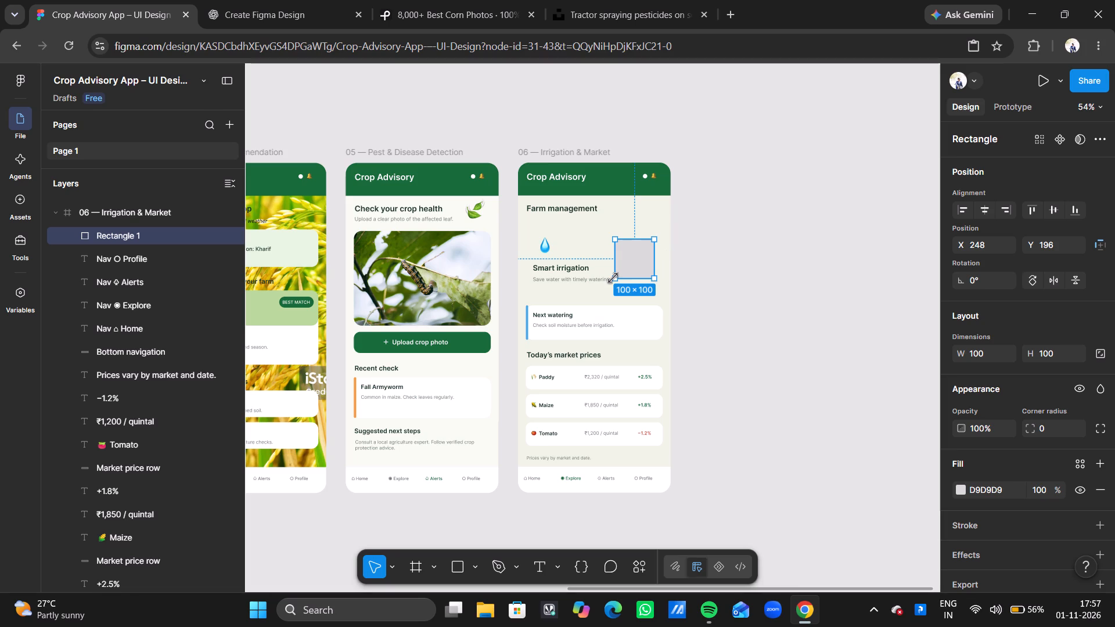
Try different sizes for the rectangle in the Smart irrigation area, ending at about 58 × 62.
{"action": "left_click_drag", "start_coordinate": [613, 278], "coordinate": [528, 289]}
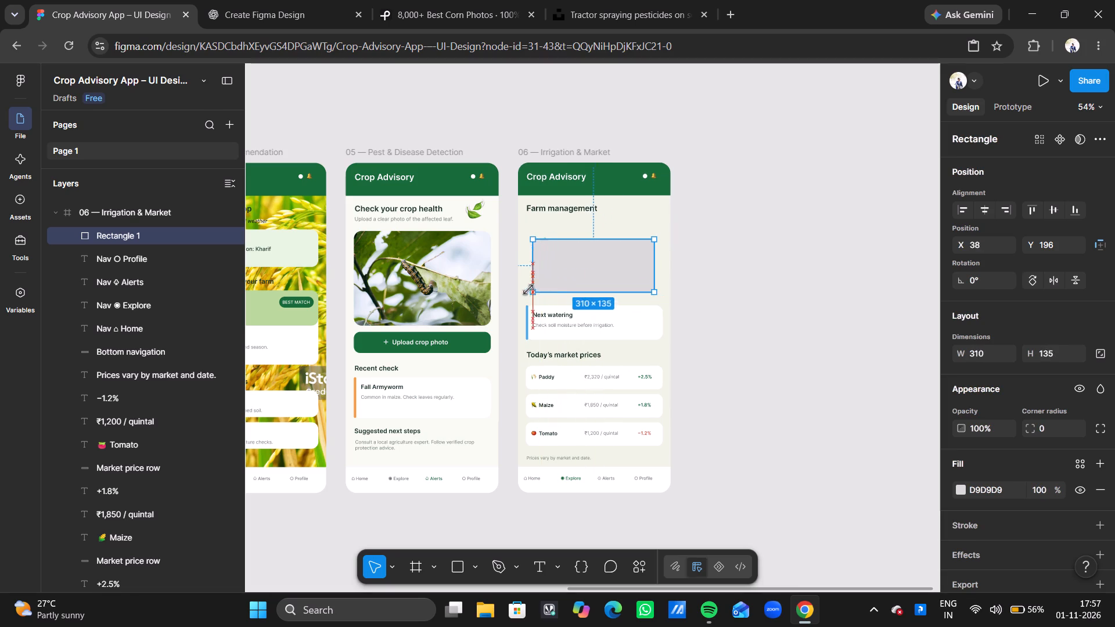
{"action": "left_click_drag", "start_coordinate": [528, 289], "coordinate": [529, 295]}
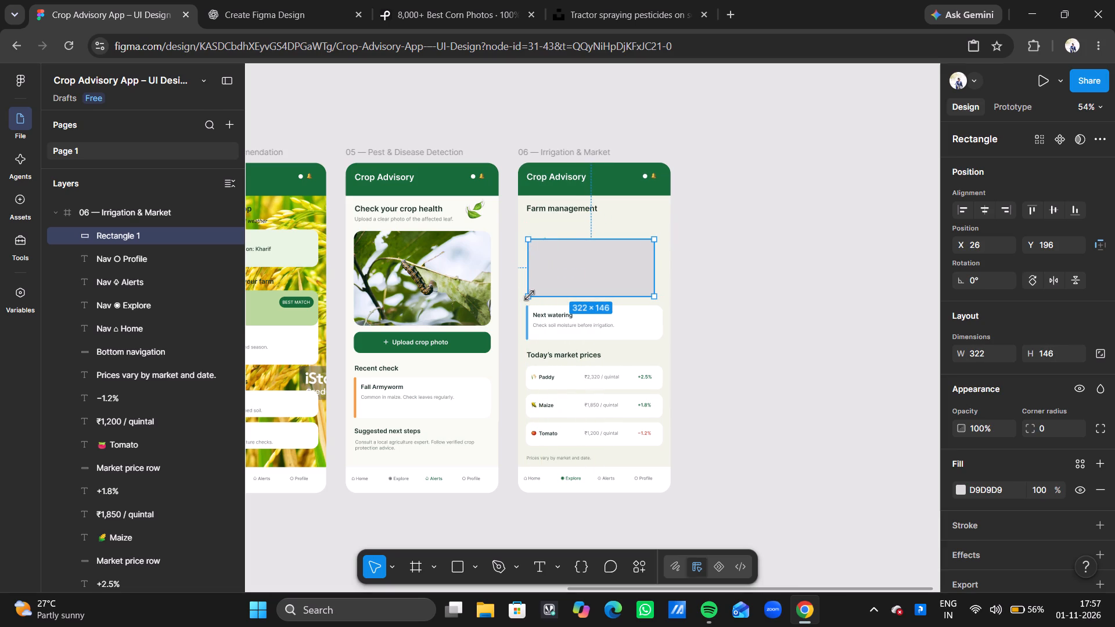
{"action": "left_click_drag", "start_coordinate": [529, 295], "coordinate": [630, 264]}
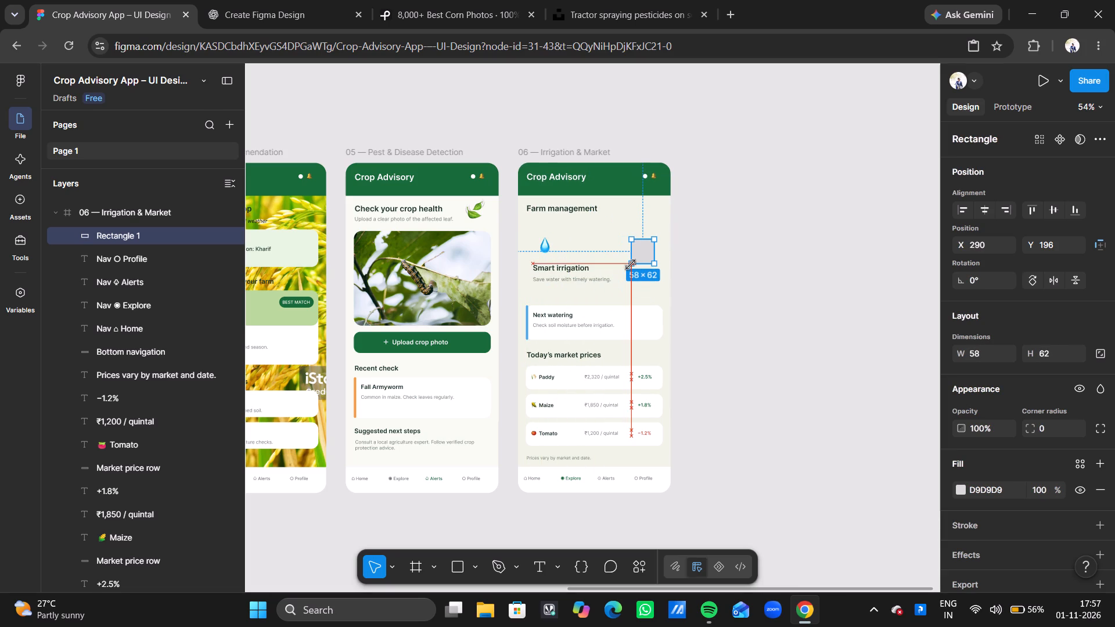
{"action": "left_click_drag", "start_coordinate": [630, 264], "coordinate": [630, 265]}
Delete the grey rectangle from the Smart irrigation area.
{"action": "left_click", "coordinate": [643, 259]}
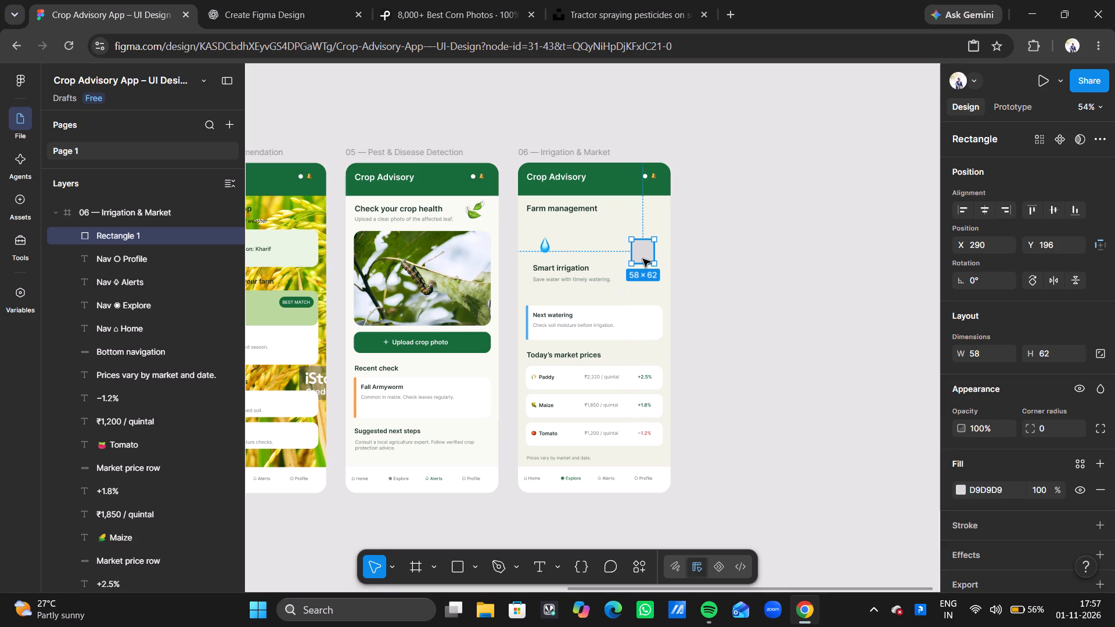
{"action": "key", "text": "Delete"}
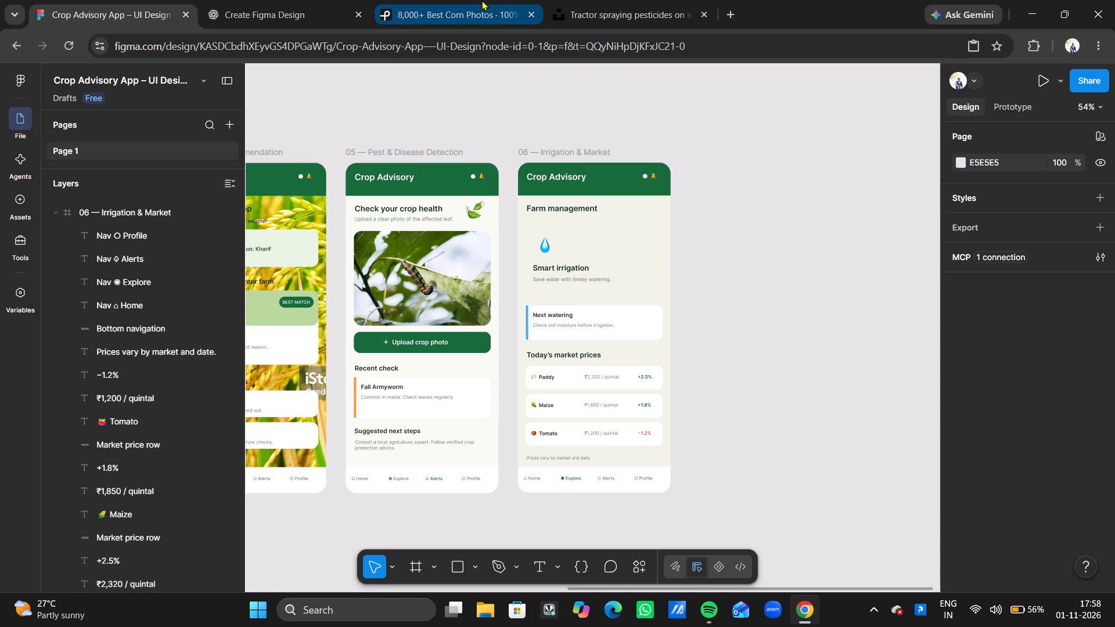
Switch to Unsplash, close the tractor spraying photo and look through the digital farming photos for a suitable Smart irrigation image.
{"action": "left_click", "coordinate": [649, 0]}
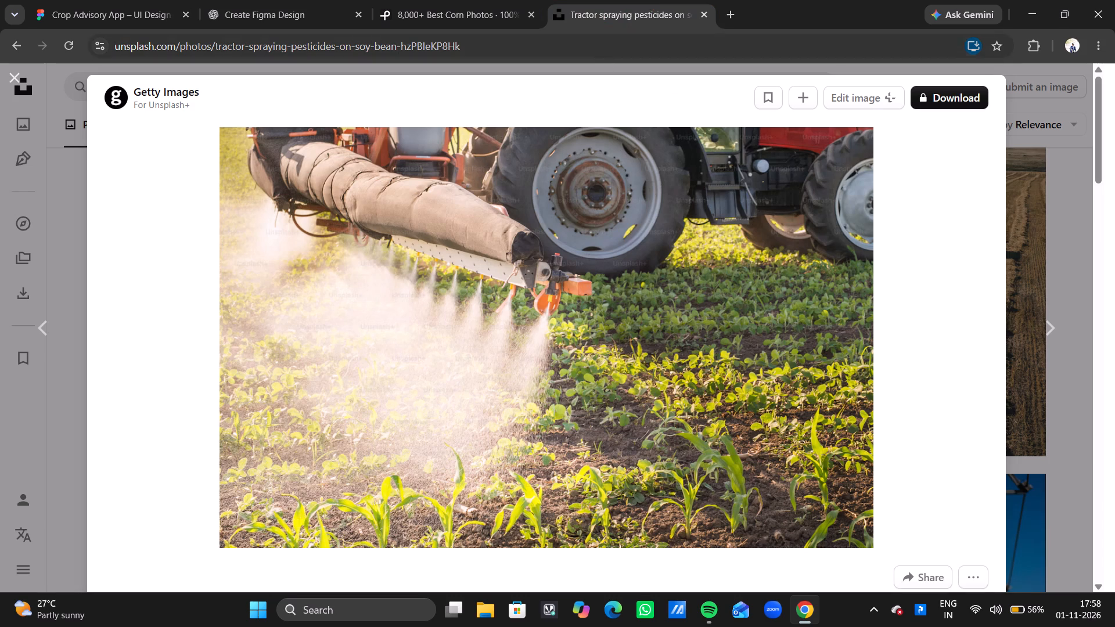
{"action": "left_click", "coordinate": [12, 77]}
{"action": "scroll", "coordinate": [564, 336], "scroll_direction": "down", "scroll_amount": 2}
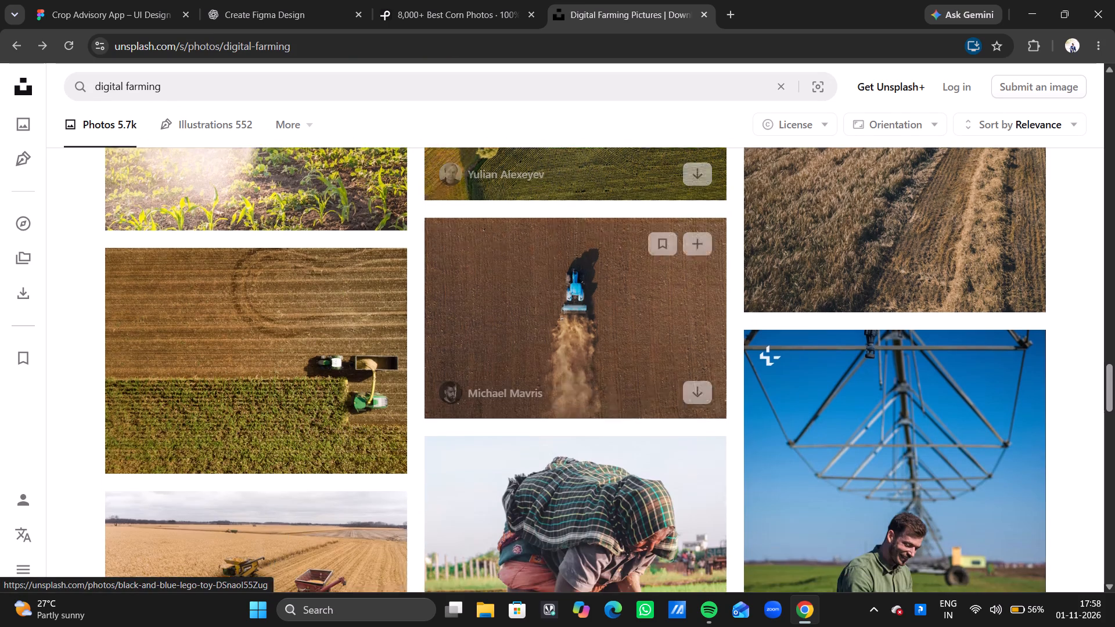
{"action": "scroll", "coordinate": [564, 336], "scroll_direction": "down", "scroll_amount": 1}
{"action": "scroll", "coordinate": [564, 336], "scroll_direction": "right", "scroll_amount": 1}
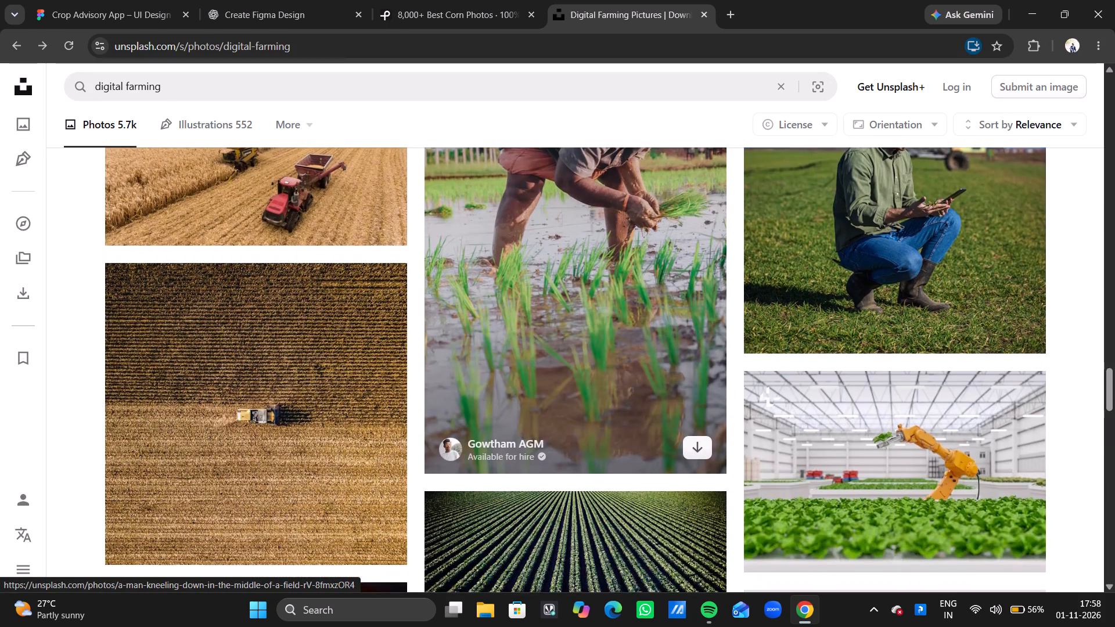
{"action": "scroll", "coordinate": [564, 336], "scroll_direction": "down", "scroll_amount": 6}
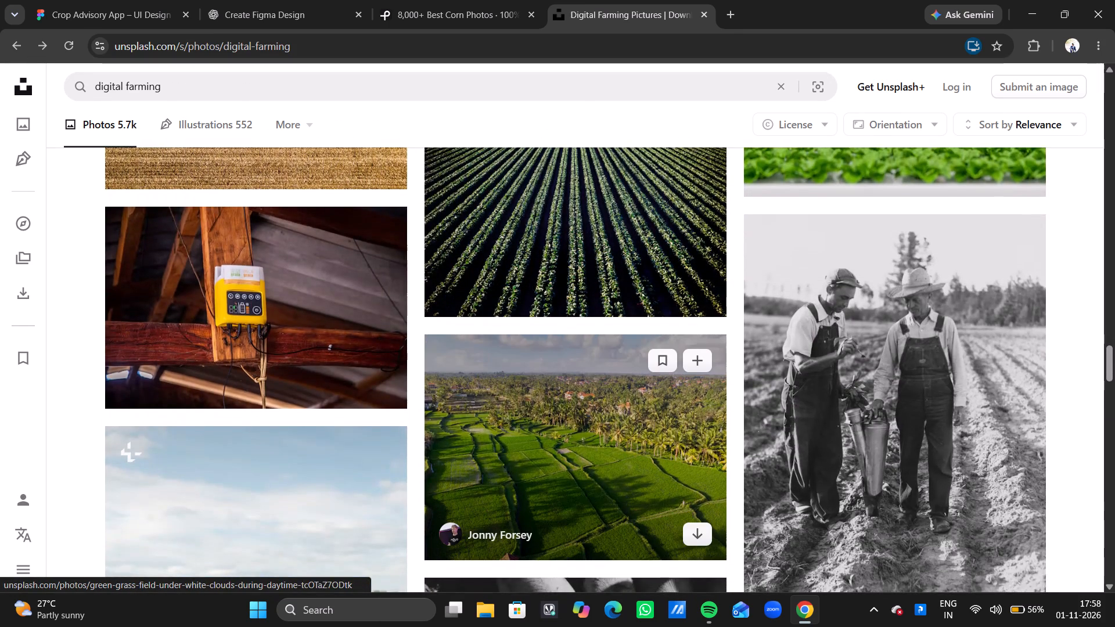
{"action": "scroll", "coordinate": [564, 336], "scroll_direction": "down", "scroll_amount": 7}
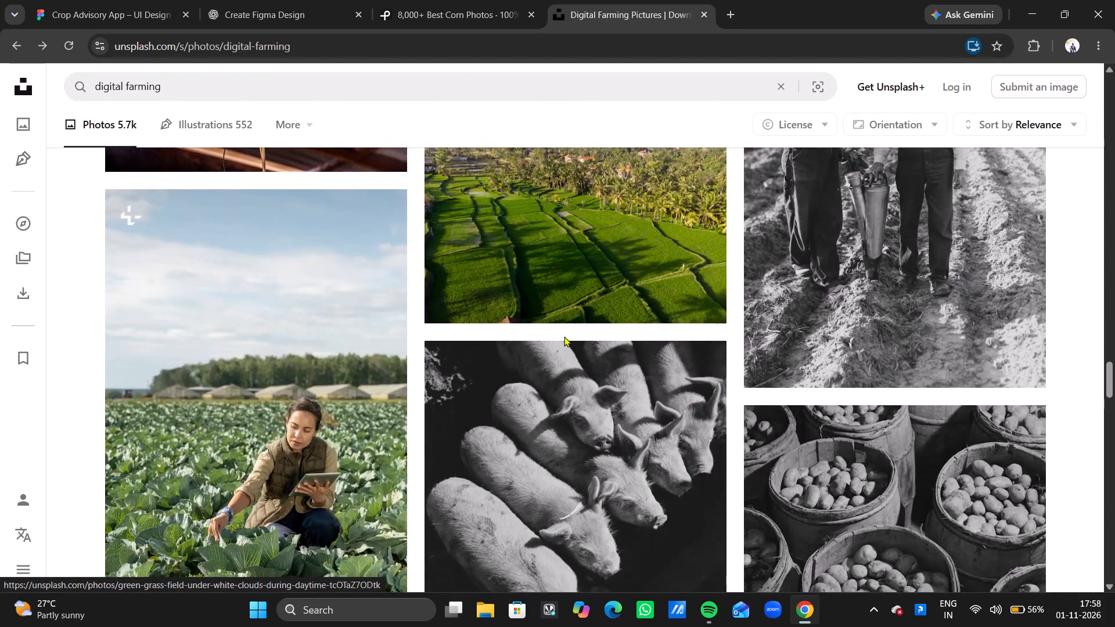
{"action": "scroll", "coordinate": [564, 336], "scroll_direction": "down", "scroll_amount": 6}
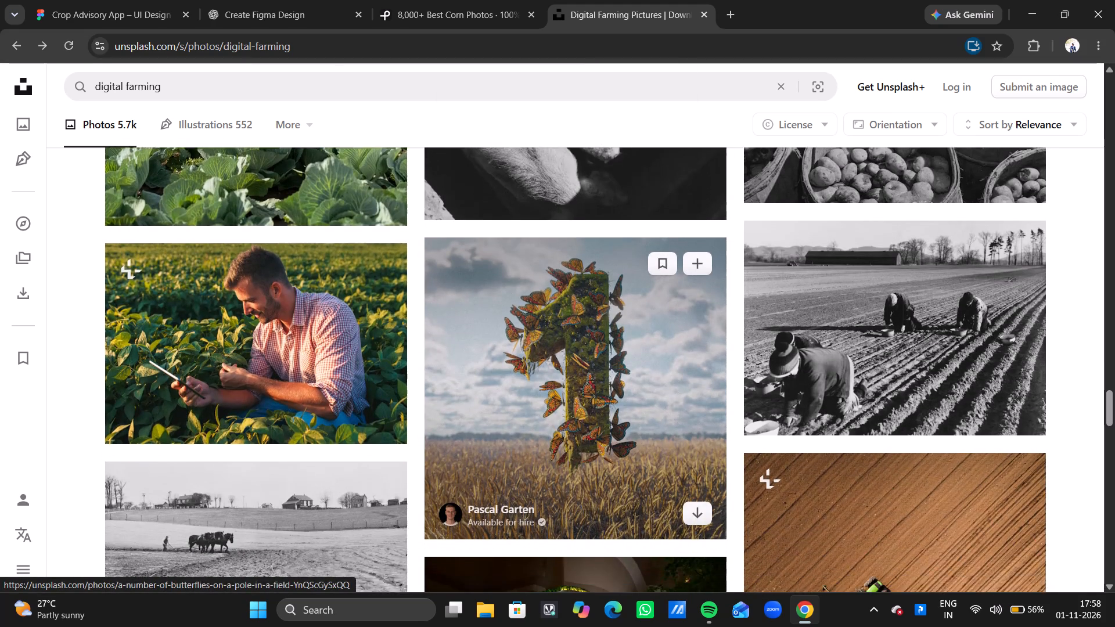
{"action": "scroll", "coordinate": [564, 336], "scroll_direction": "down", "scroll_amount": 3}
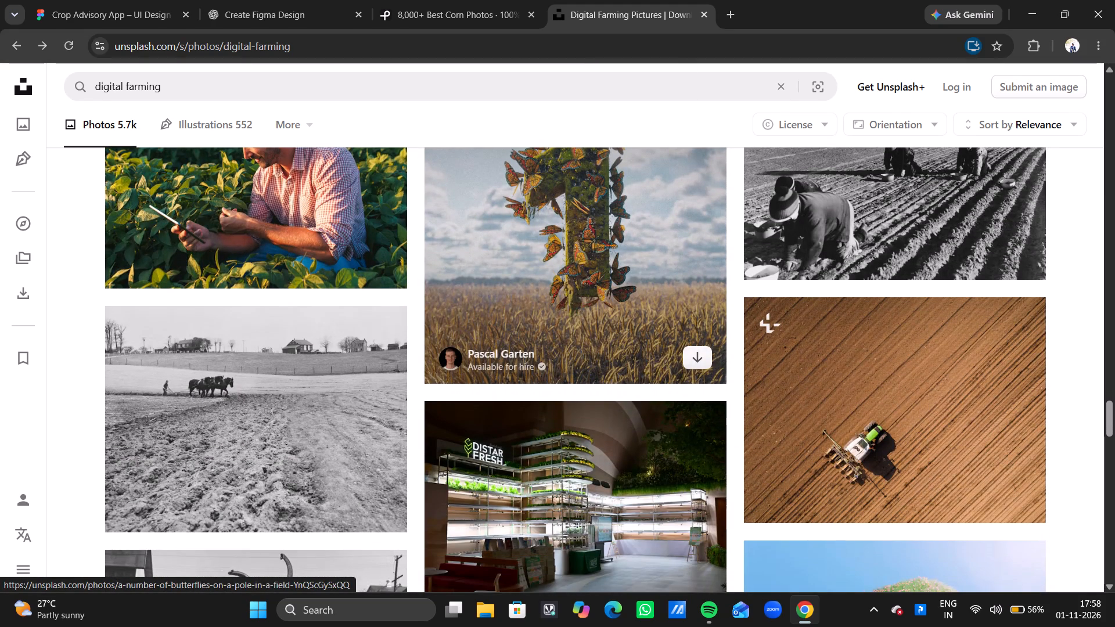
{"action": "scroll", "coordinate": [564, 336], "scroll_direction": "up", "scroll_amount": 10}
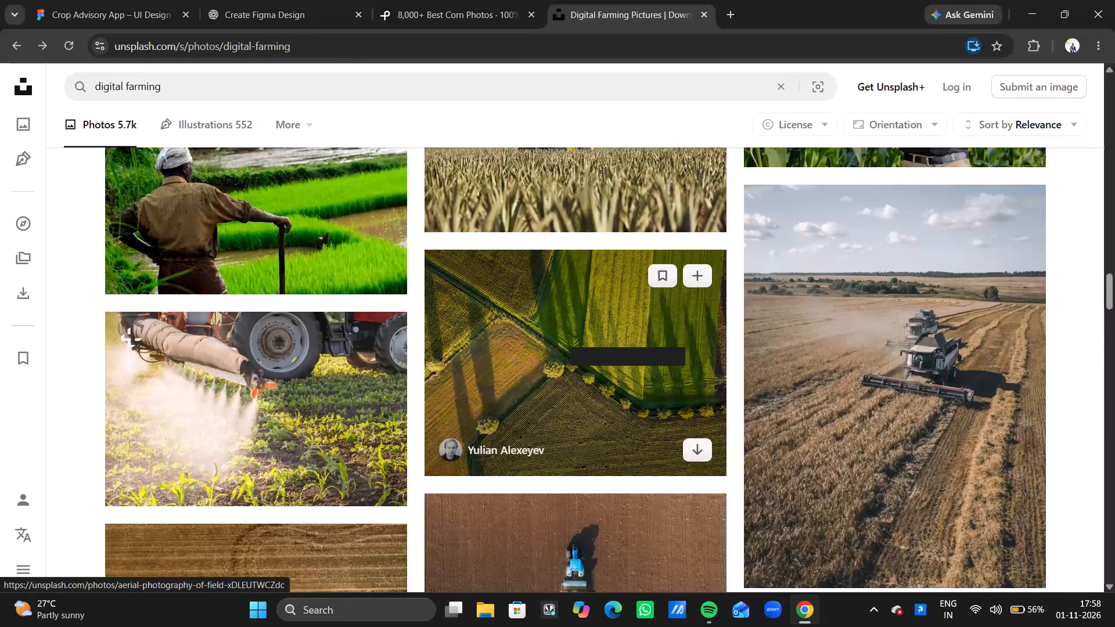
{"action": "scroll", "coordinate": [564, 336], "scroll_direction": "down", "scroll_amount": 3}
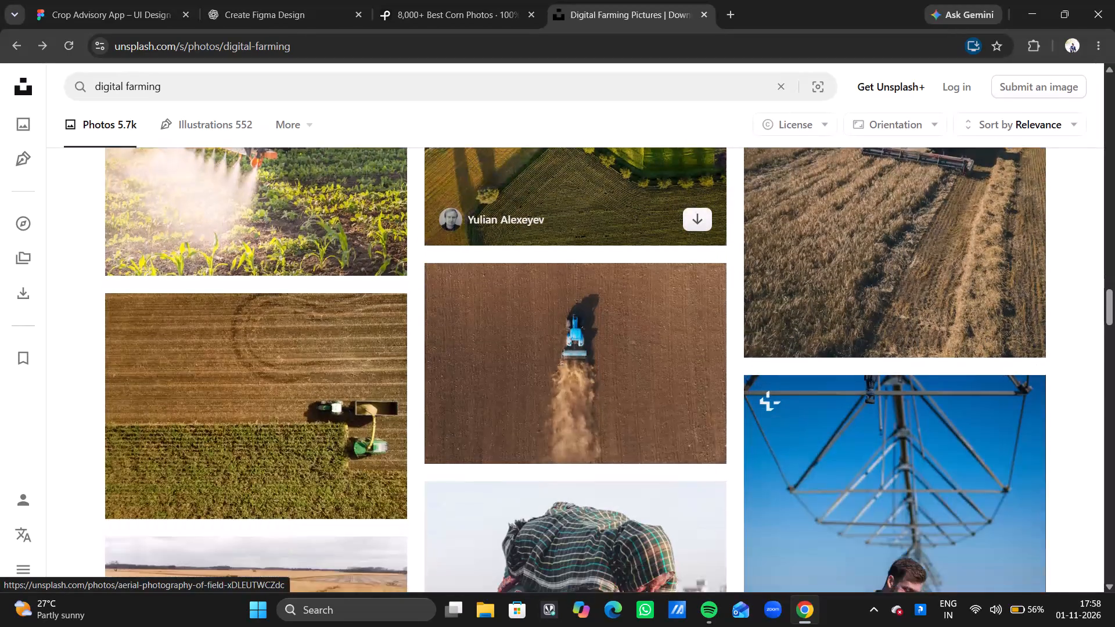
{"action": "scroll", "coordinate": [564, 336], "scroll_direction": "down", "scroll_amount": 3}
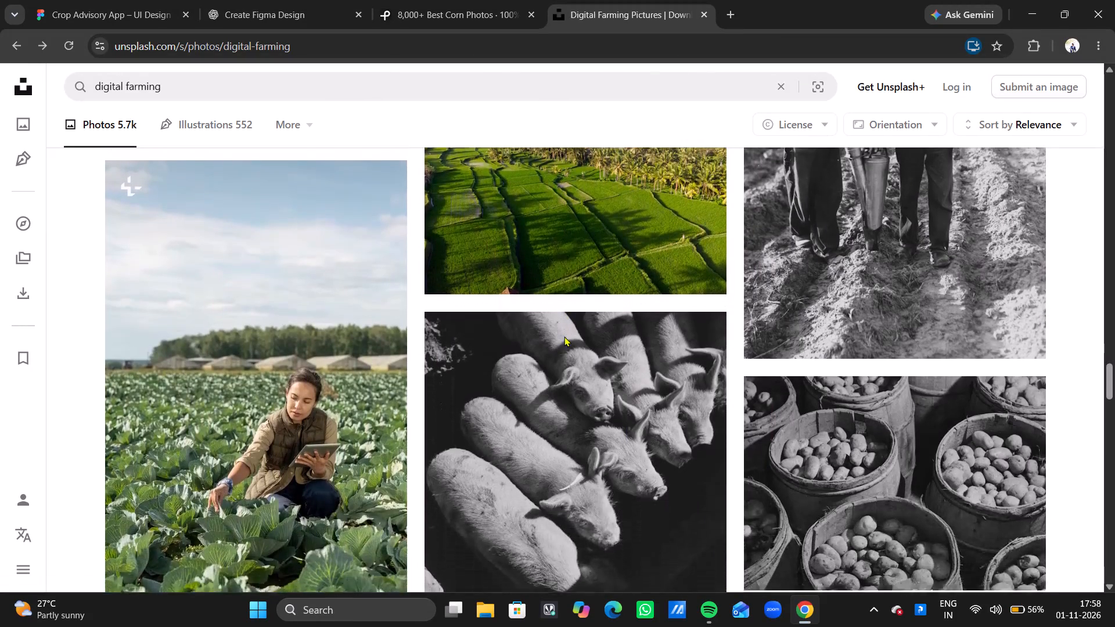
{"action": "scroll", "coordinate": [564, 336], "scroll_direction": "down", "scroll_amount": 4}
{"action": "scroll", "coordinate": [564, 336], "scroll_direction": "up", "scroll_amount": 4}
{"action": "scroll", "coordinate": [564, 336], "scroll_direction": "right", "scroll_amount": 1}
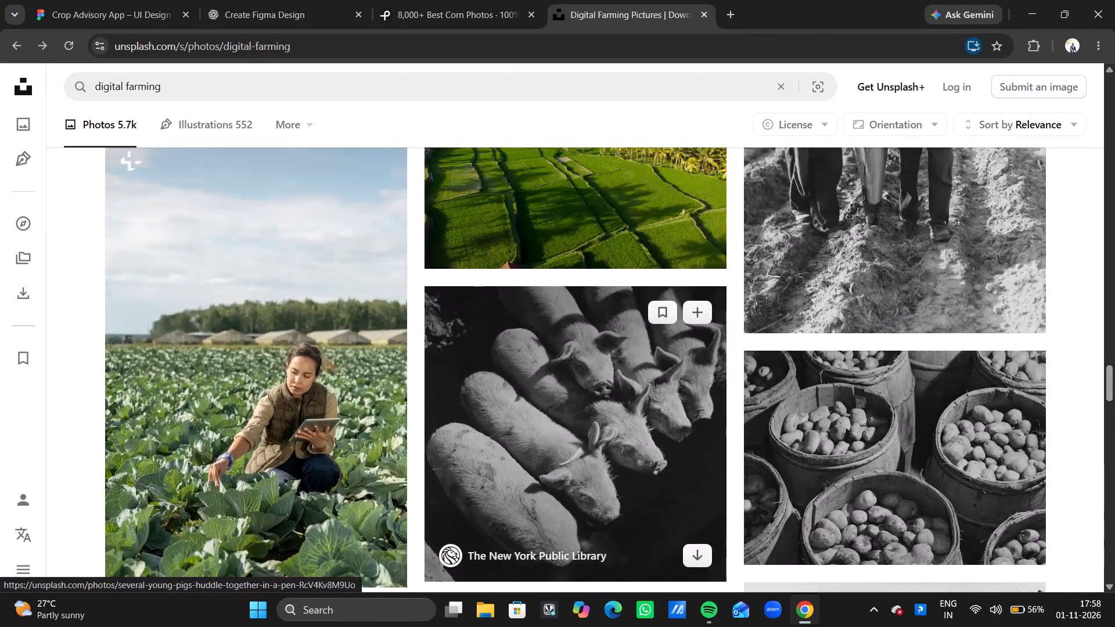
{"action": "scroll", "coordinate": [564, 336], "scroll_direction": "right", "scroll_amount": 1}
{"action": "scroll", "coordinate": [564, 336], "scroll_direction": "down", "scroll_amount": 2}
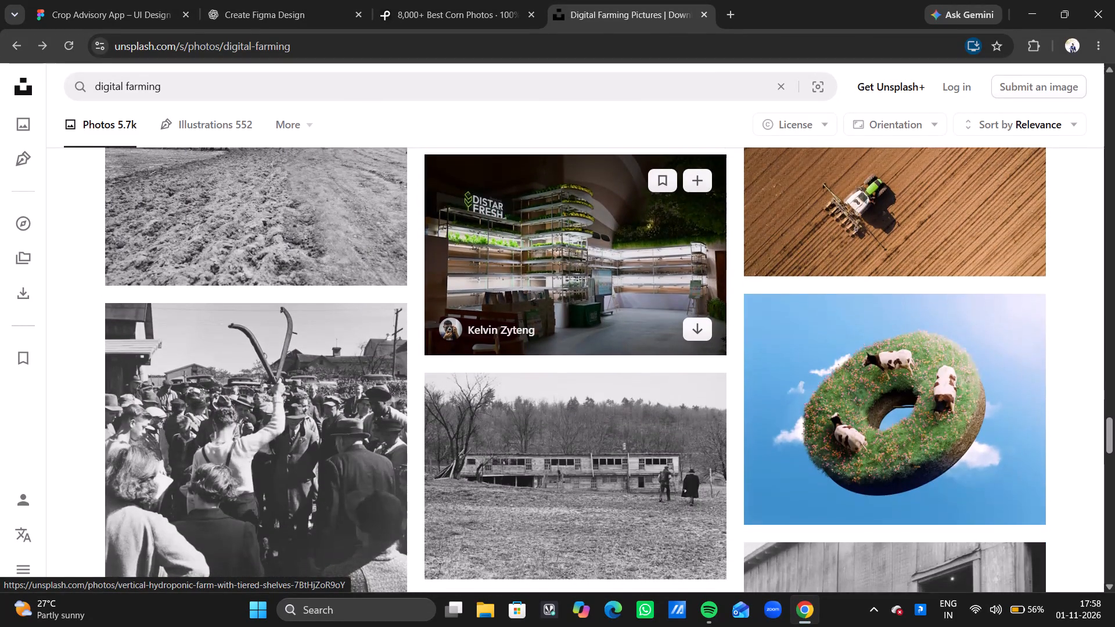
{"action": "scroll", "coordinate": [564, 336], "scroll_direction": "down", "scroll_amount": 3}
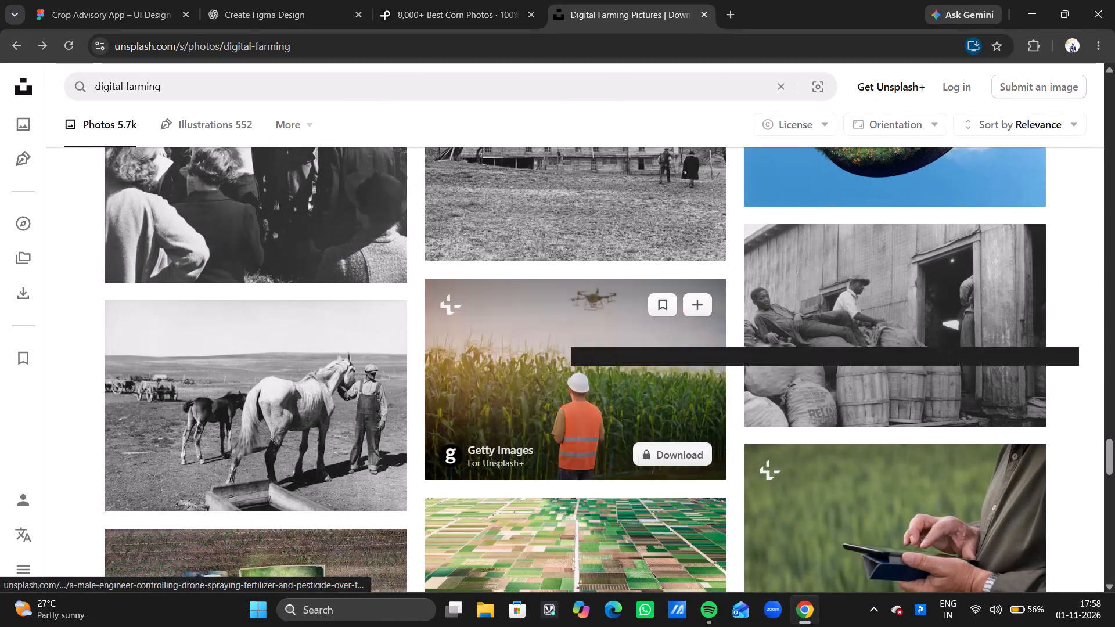
{"action": "scroll", "coordinate": [564, 336], "scroll_direction": "down", "scroll_amount": 3}
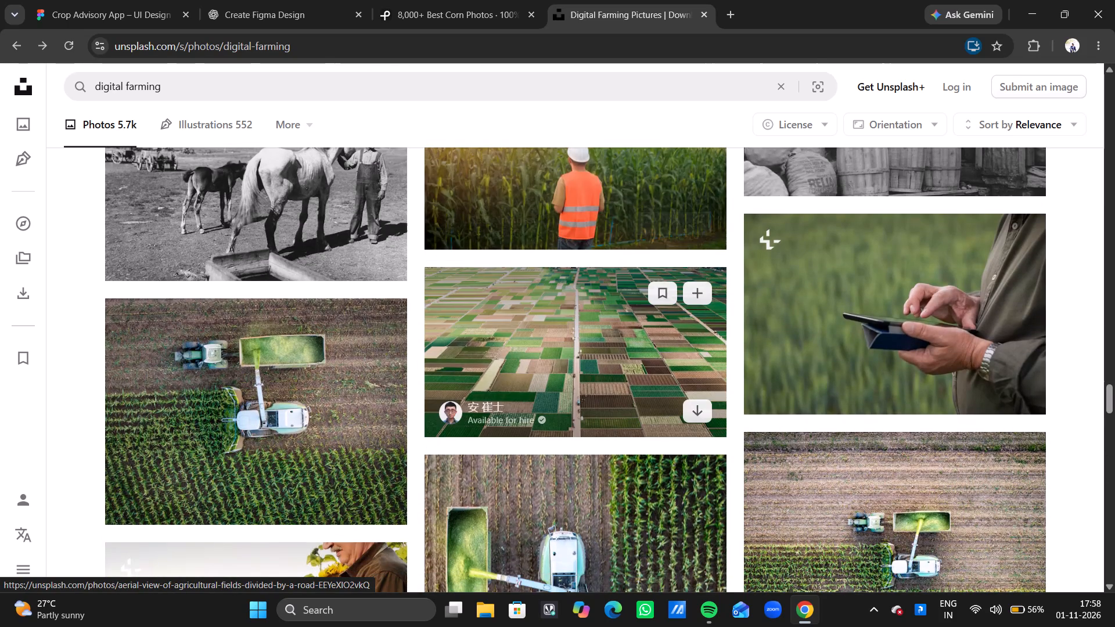
{"action": "scroll", "coordinate": [564, 336], "scroll_direction": "down", "scroll_amount": 1}
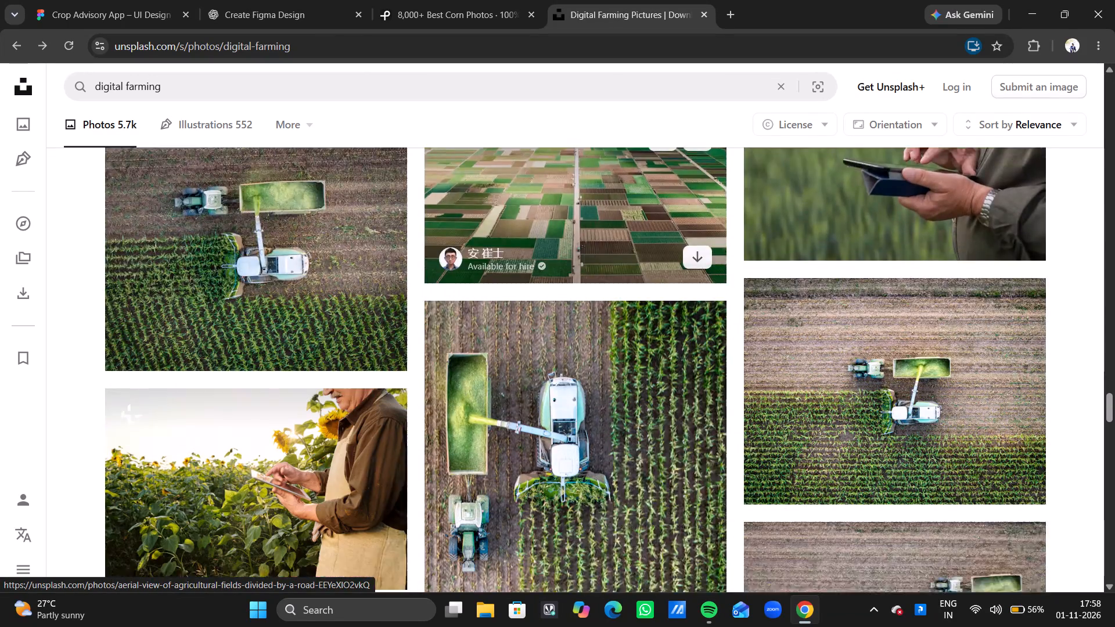
{"action": "scroll", "coordinate": [564, 336], "scroll_direction": "down", "scroll_amount": 6}
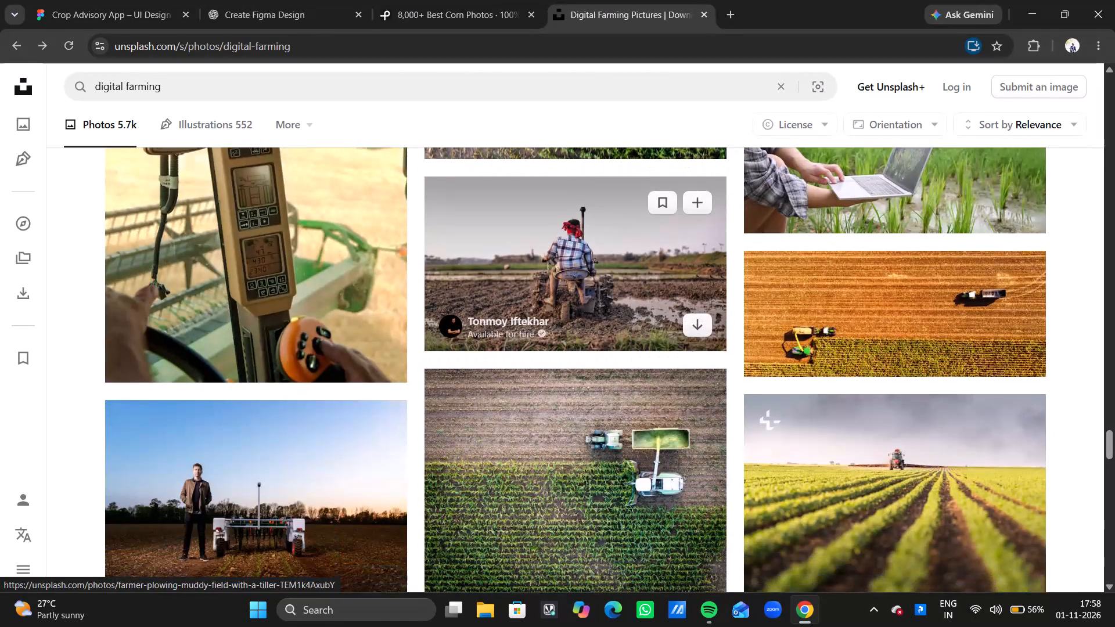
{"action": "scroll", "coordinate": [564, 336], "scroll_direction": "down", "scroll_amount": 4}
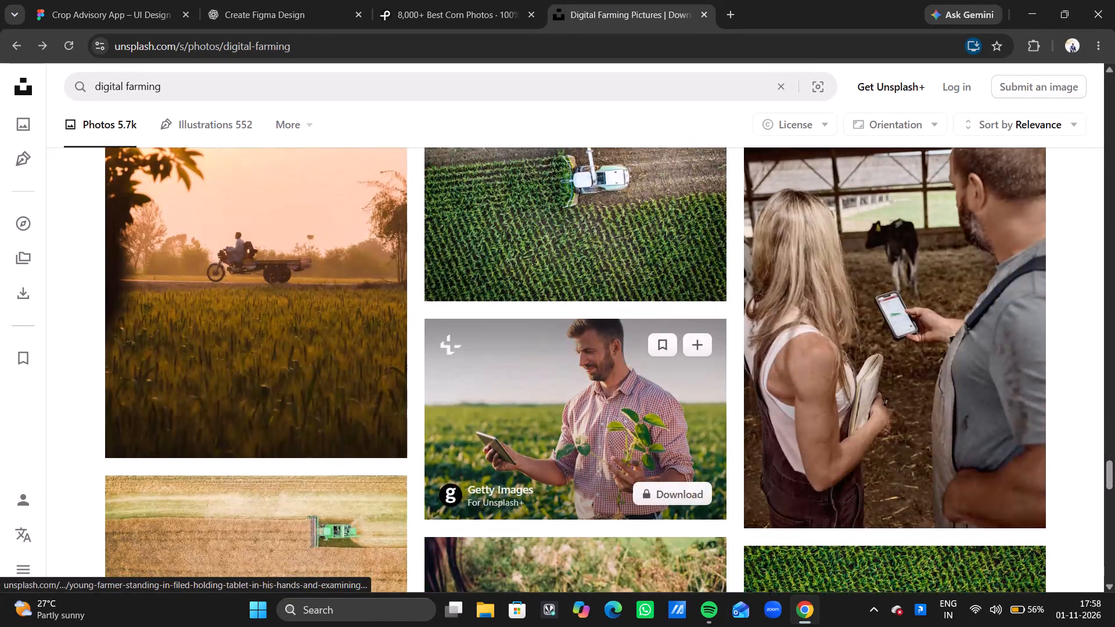
{"action": "scroll", "coordinate": [564, 336], "scroll_direction": "down", "scroll_amount": 4}
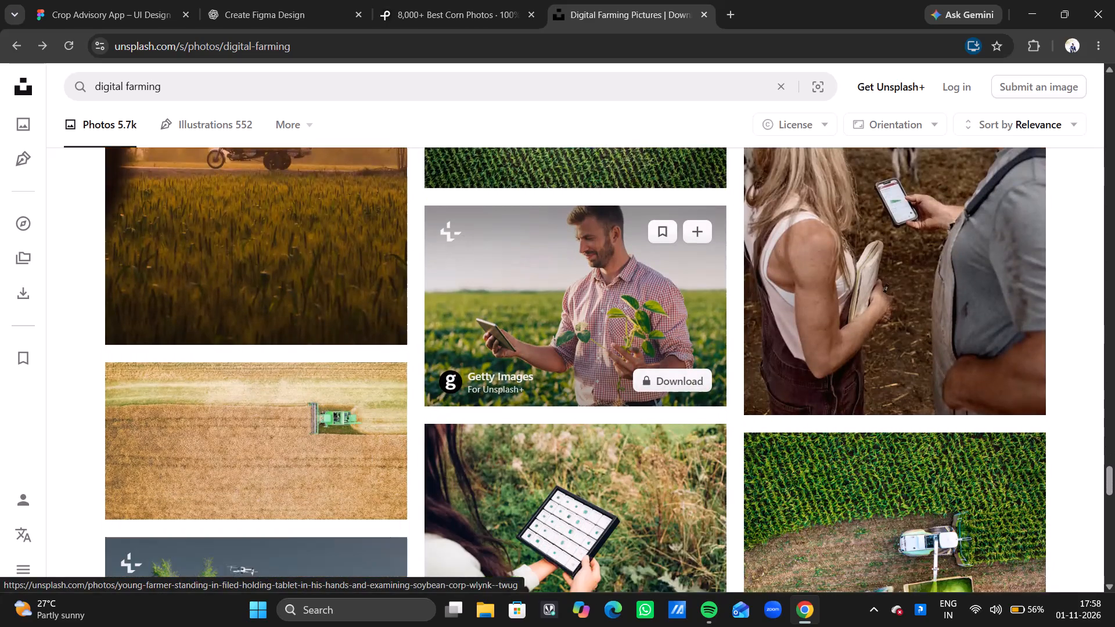
{"action": "scroll", "coordinate": [564, 336], "scroll_direction": "down", "scroll_amount": 5}
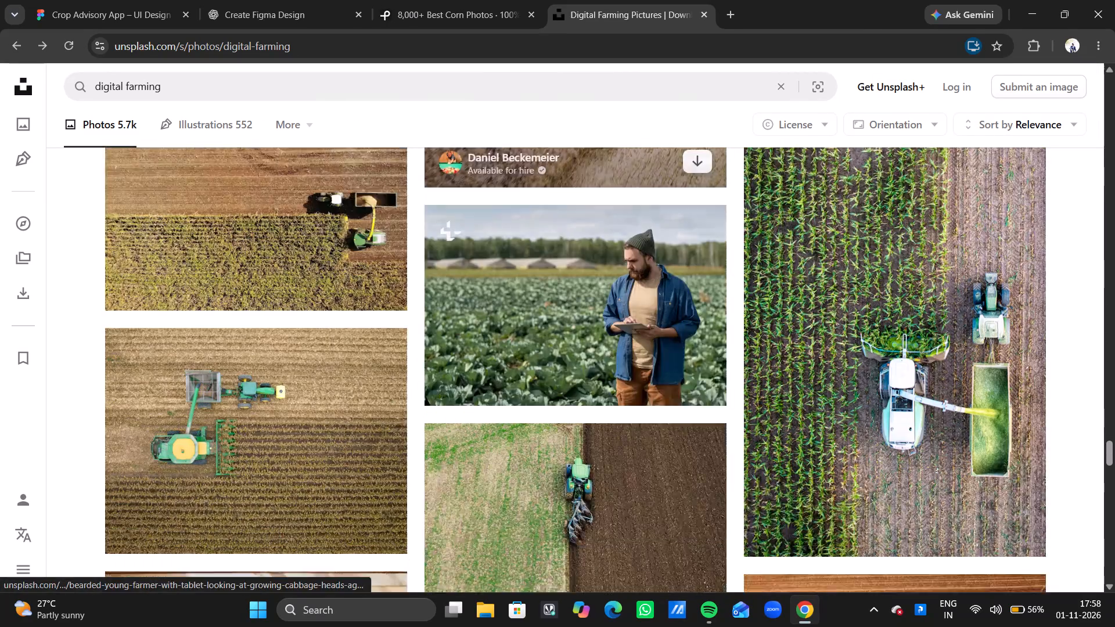
{"action": "scroll", "coordinate": [564, 336], "scroll_direction": "up", "scroll_amount": 2}
{"action": "scroll", "coordinate": [564, 336], "scroll_direction": "down", "scroll_amount": 4}
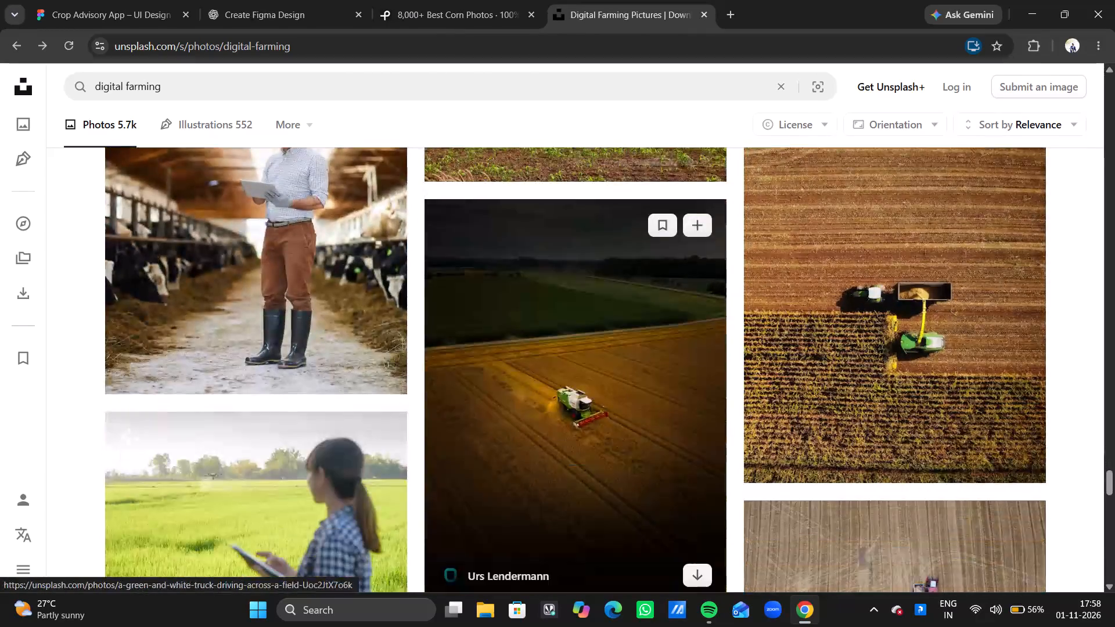
Browse further through the digital farming photos for an image that suits the Smart irrigation area.
{"action": "scroll", "coordinate": [564, 336], "scroll_direction": "up", "scroll_amount": 2}
{"action": "scroll", "coordinate": [564, 336], "scroll_direction": "down", "scroll_amount": 3}
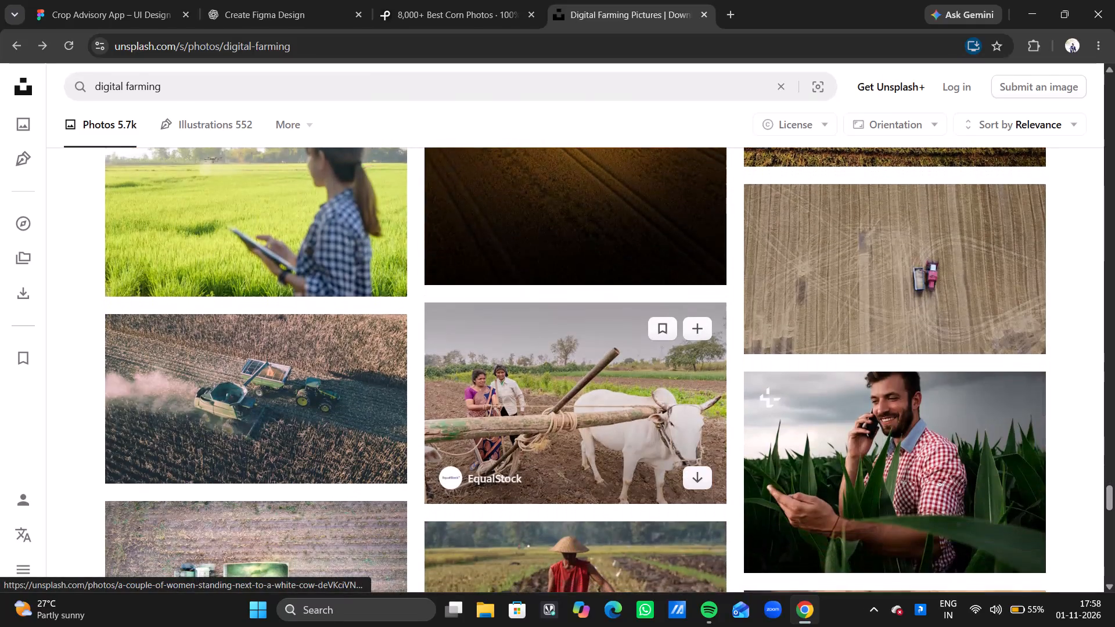
{"action": "scroll", "coordinate": [564, 336], "scroll_direction": "down", "scroll_amount": 3}
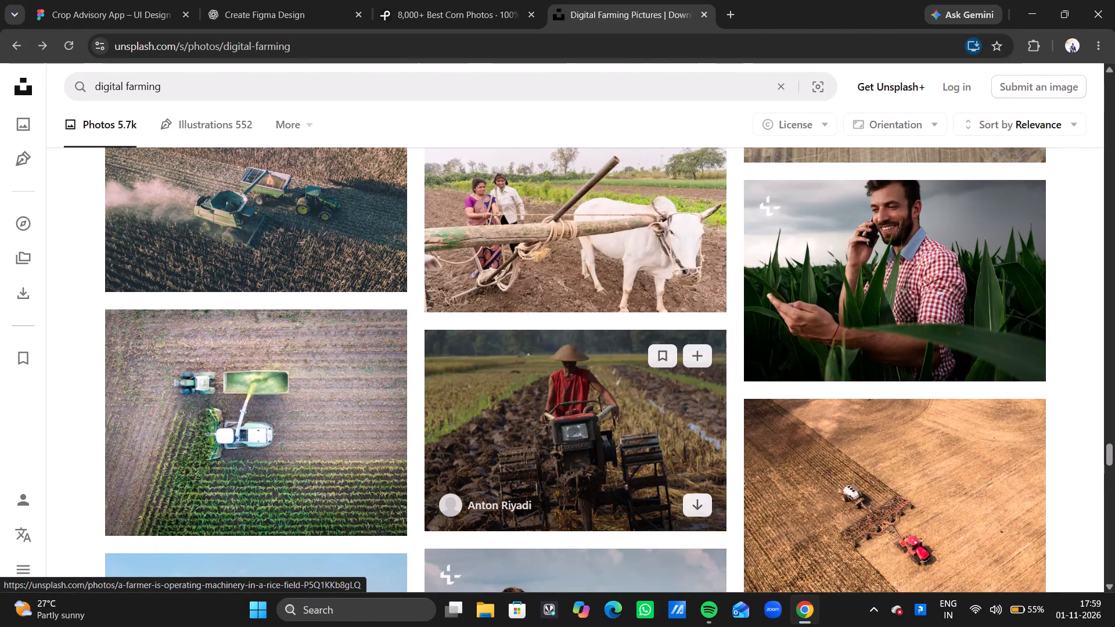
{"action": "scroll", "coordinate": [564, 336], "scroll_direction": "down", "scroll_amount": 4}
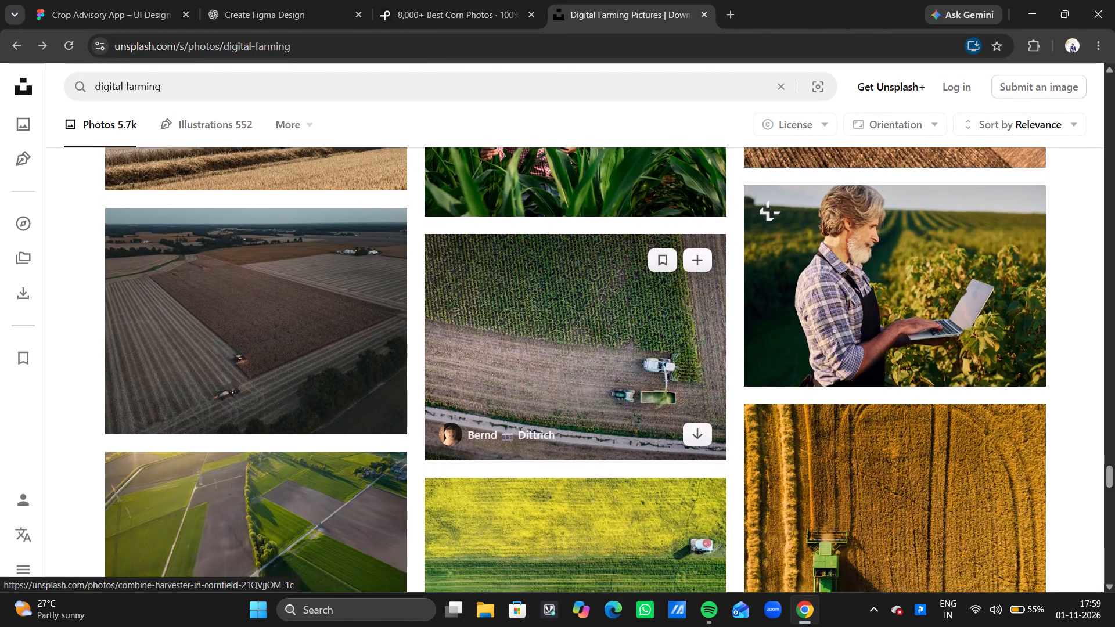
{"action": "scroll", "coordinate": [564, 336], "scroll_direction": "down", "scroll_amount": 5}
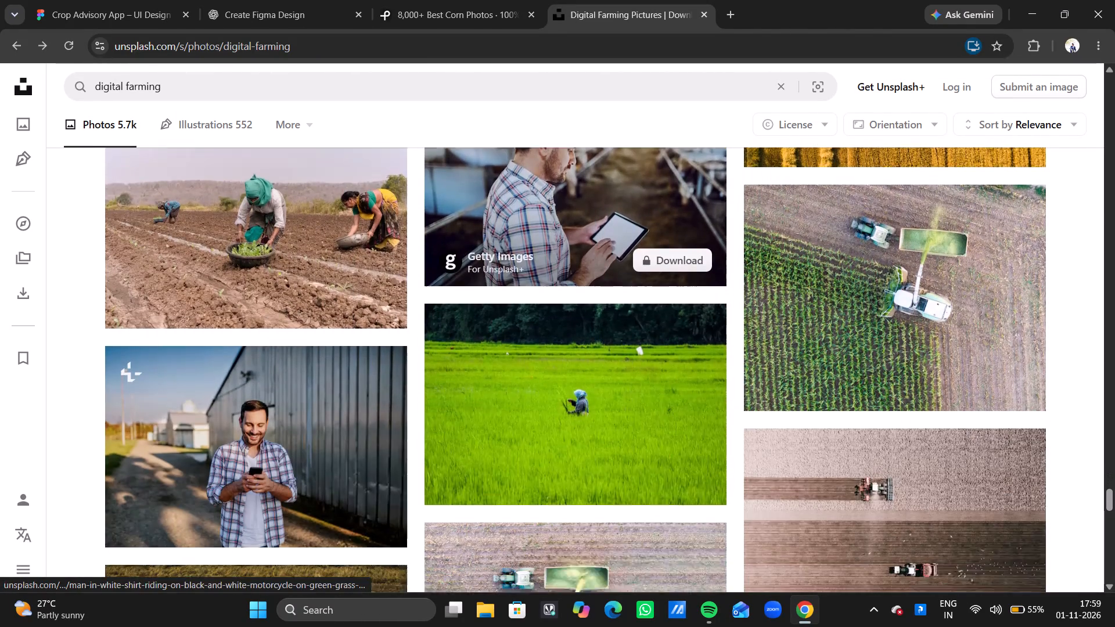
{"action": "scroll", "coordinate": [564, 336], "scroll_direction": "down", "scroll_amount": 4}
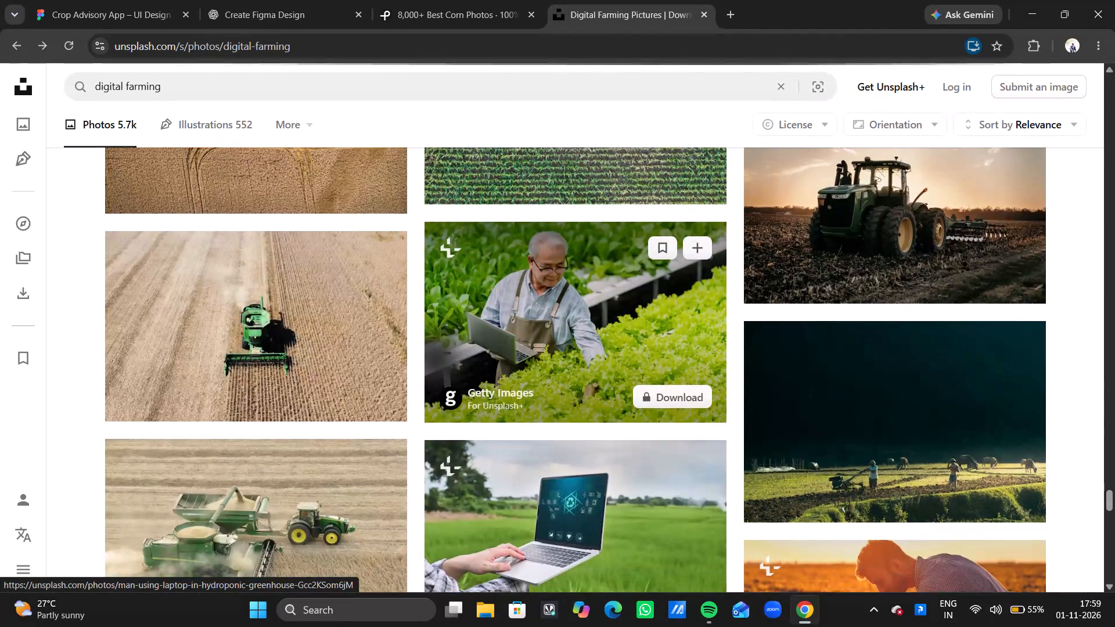
{"action": "scroll", "coordinate": [564, 336], "scroll_direction": "down", "scroll_amount": 1}
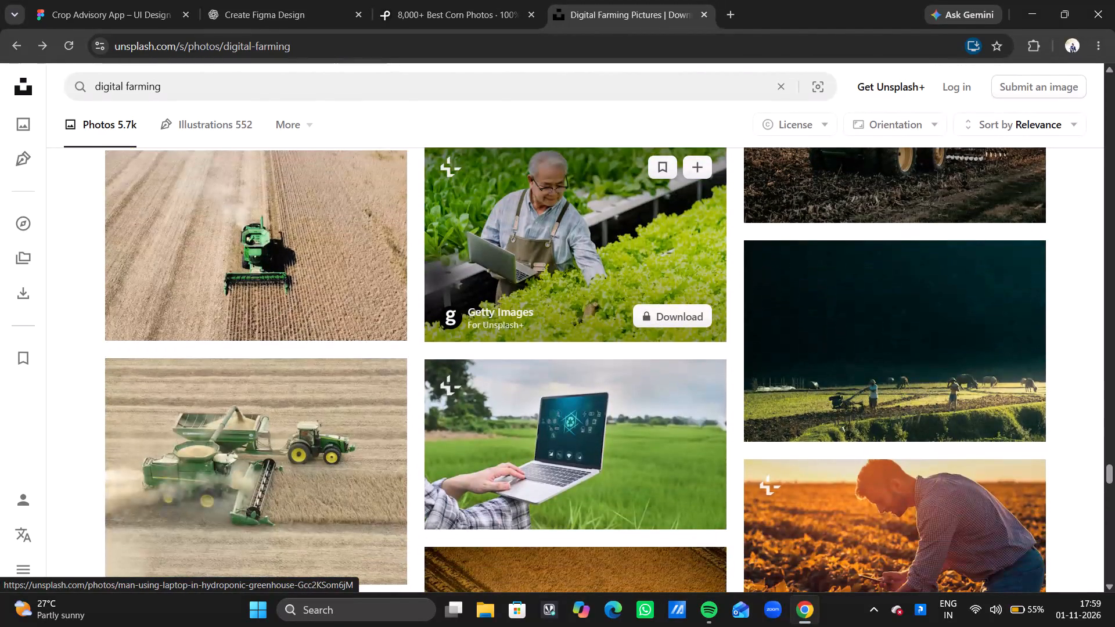
{"action": "scroll", "coordinate": [564, 336], "scroll_direction": "down", "scroll_amount": 1}
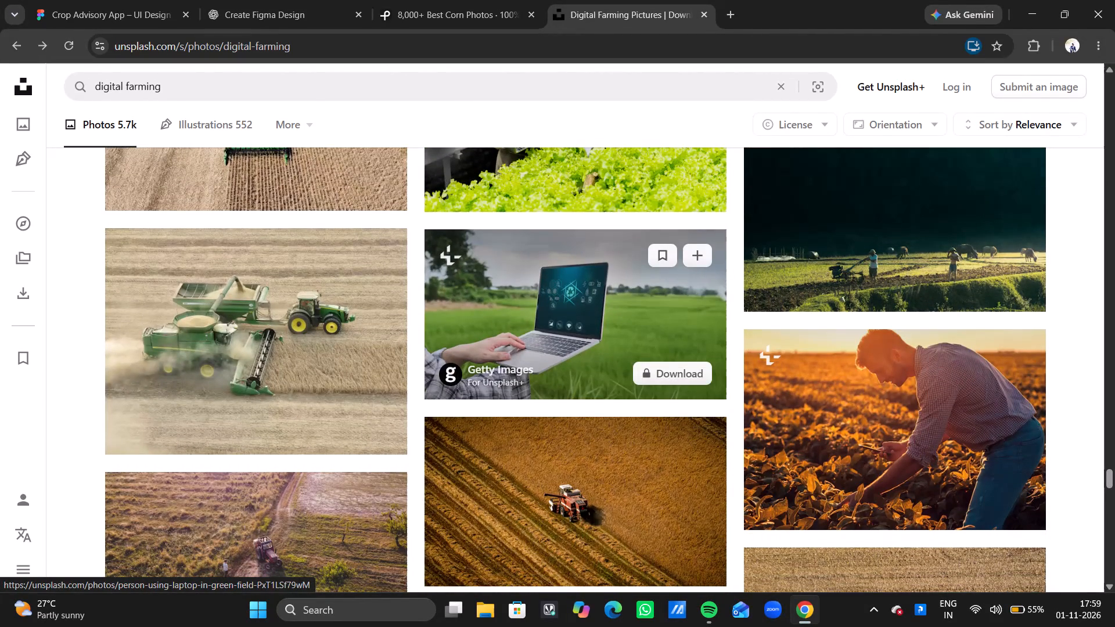
{"action": "scroll", "coordinate": [564, 336], "scroll_direction": "down", "scroll_amount": 3}
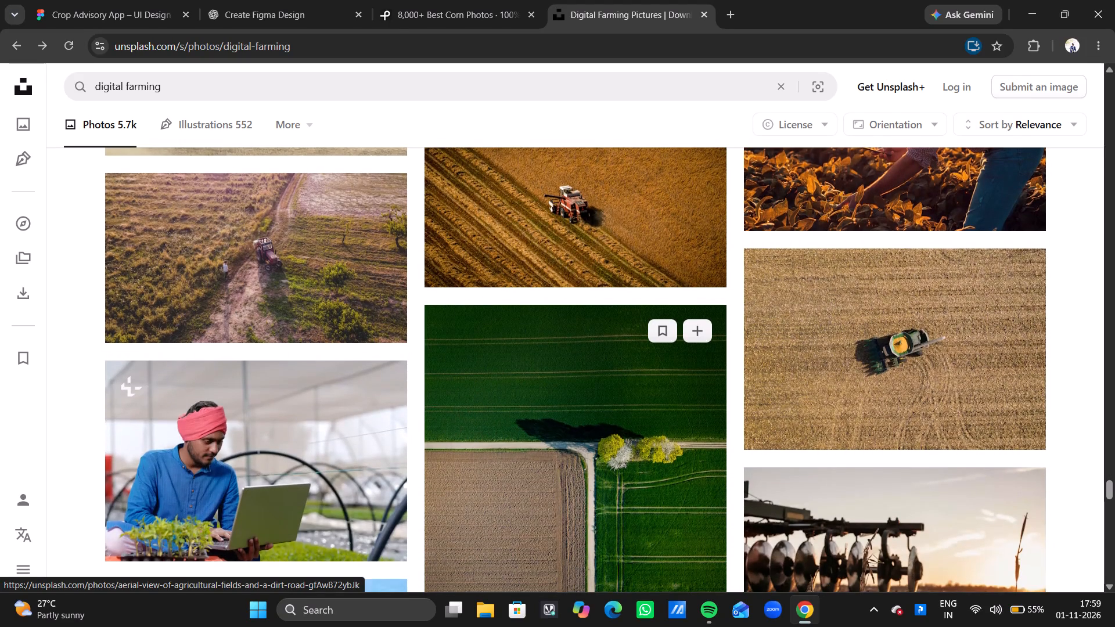
{"action": "scroll", "coordinate": [564, 336], "scroll_direction": "down", "scroll_amount": 1}
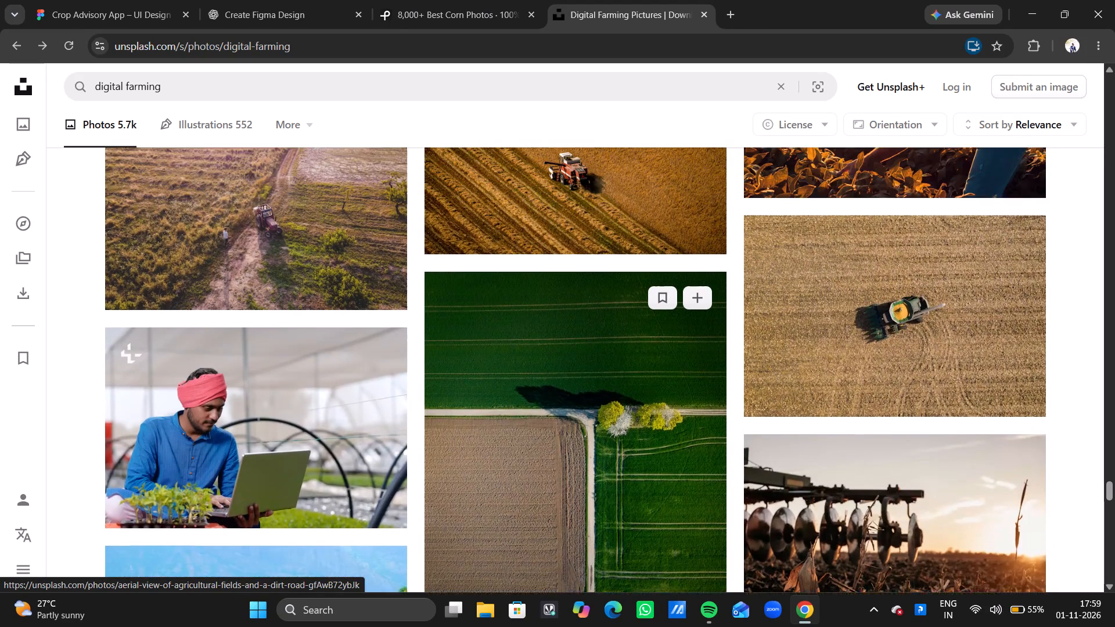
{"action": "scroll", "coordinate": [564, 336], "scroll_direction": "down", "scroll_amount": 4}
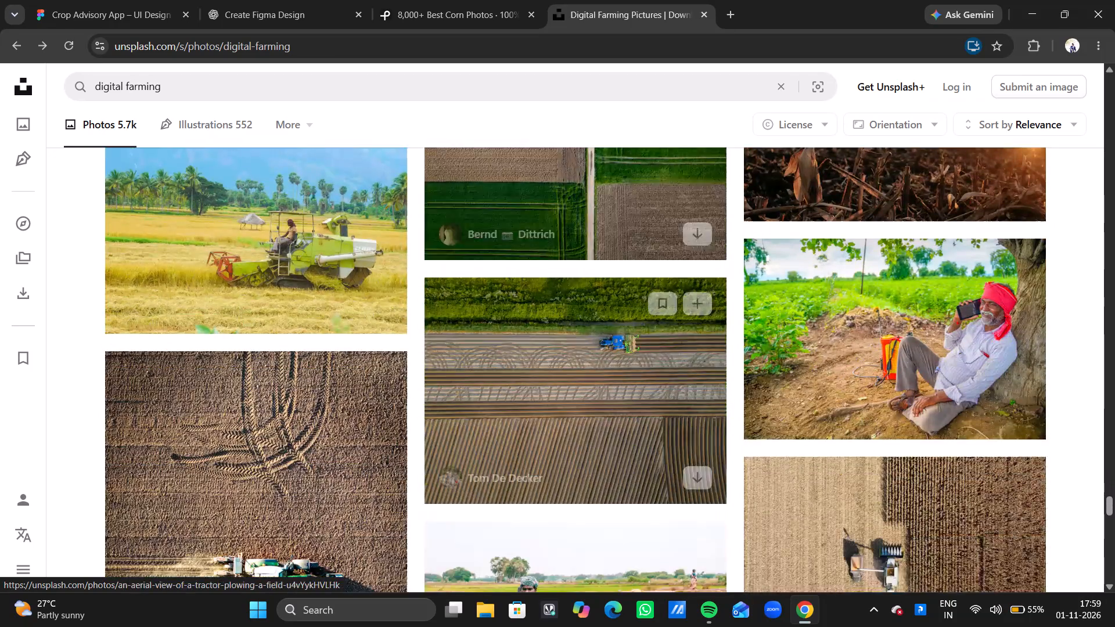
{"action": "scroll", "coordinate": [564, 336], "scroll_direction": "down", "scroll_amount": 3}
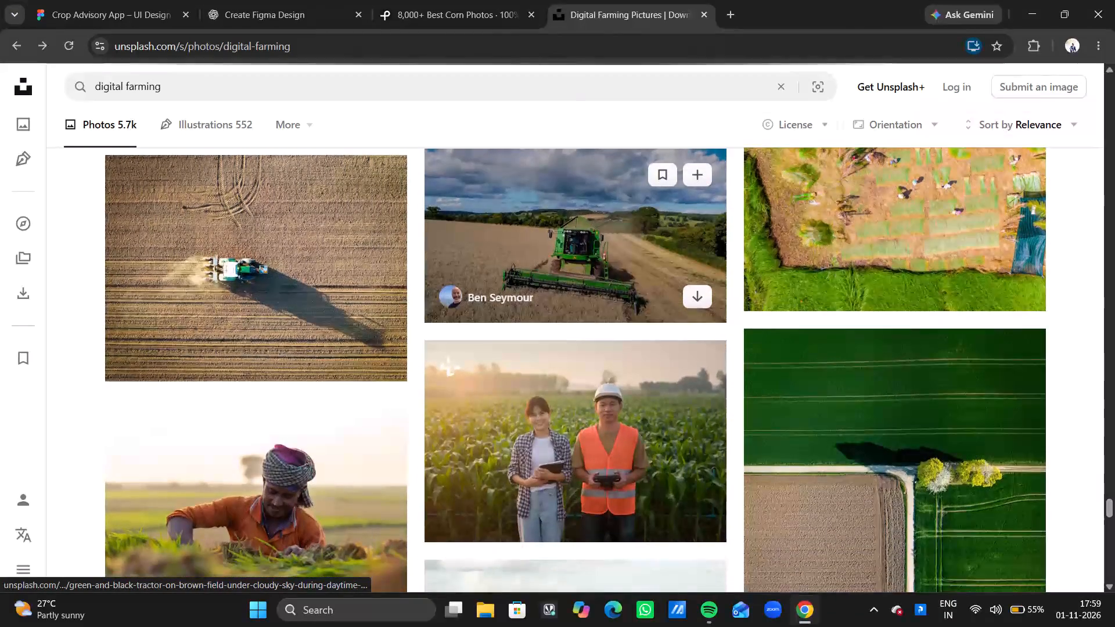
{"action": "scroll", "coordinate": [564, 336], "scroll_direction": "down", "scroll_amount": 6}
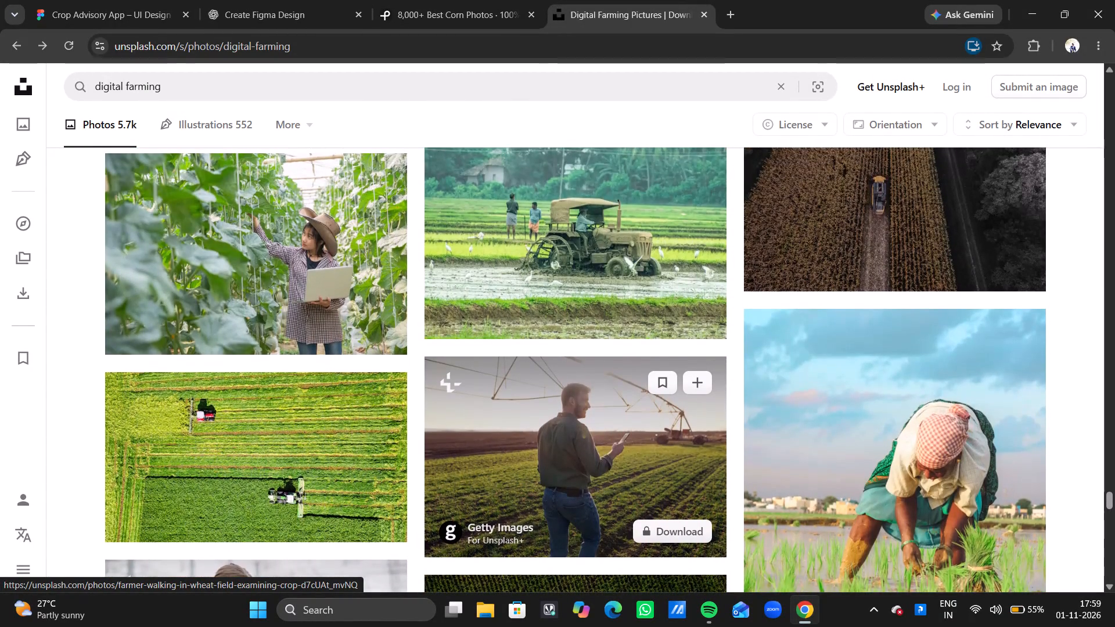
{"action": "scroll", "coordinate": [564, 336], "scroll_direction": "down", "scroll_amount": 2}
{"action": "scroll", "coordinate": [564, 336], "scroll_direction": "up", "scroll_amount": 1}
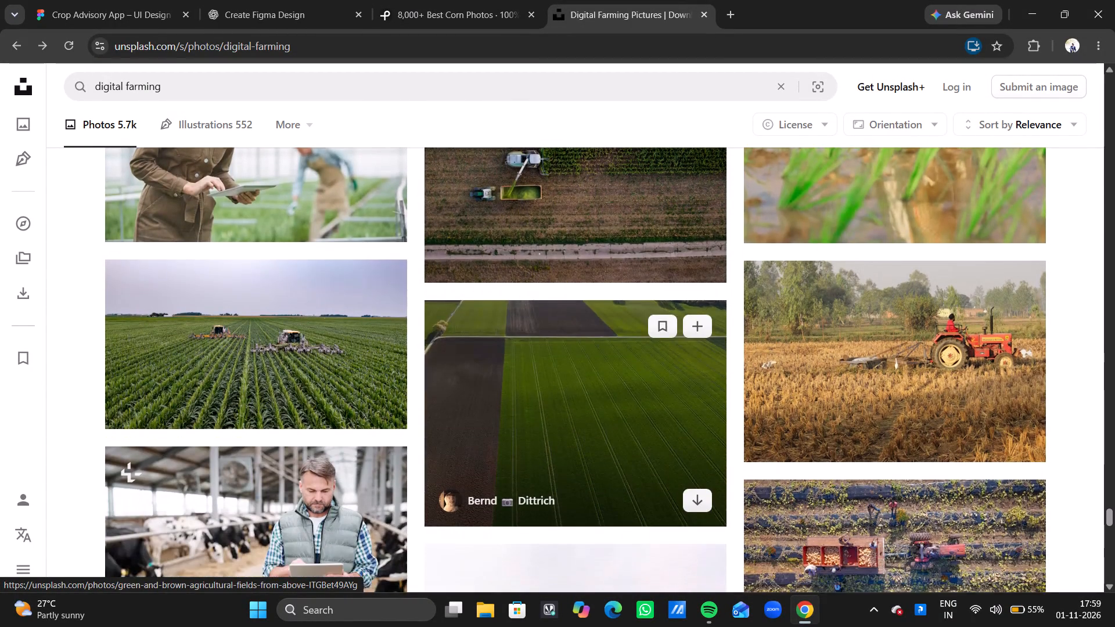
{"action": "scroll", "coordinate": [564, 336], "scroll_direction": "up", "scroll_amount": 1}
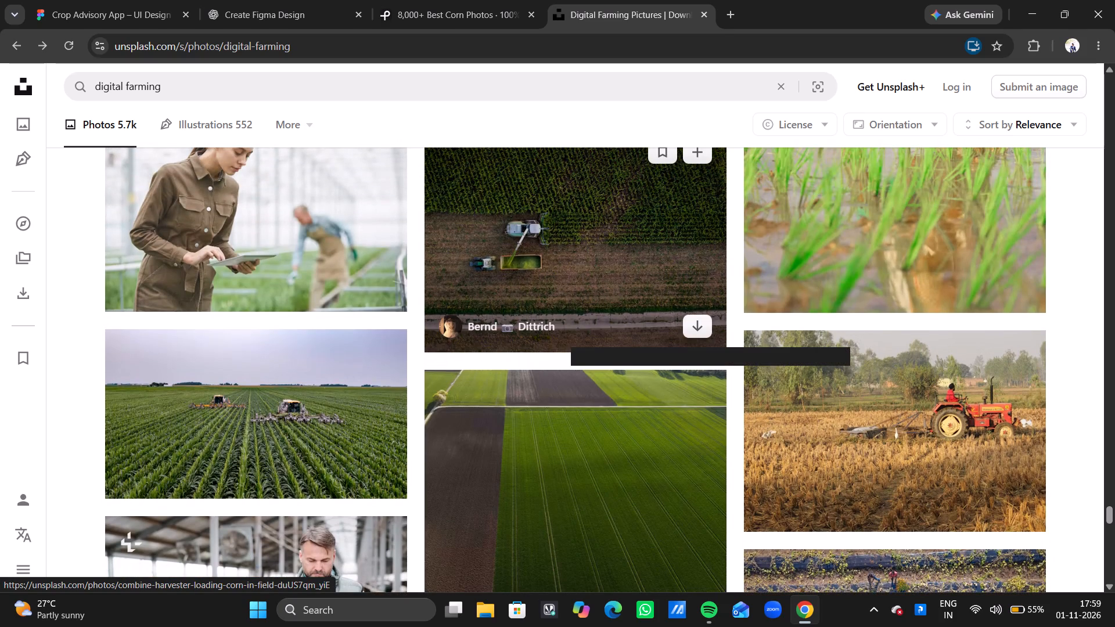
{"action": "scroll", "coordinate": [564, 336], "scroll_direction": "up", "scroll_amount": 4}
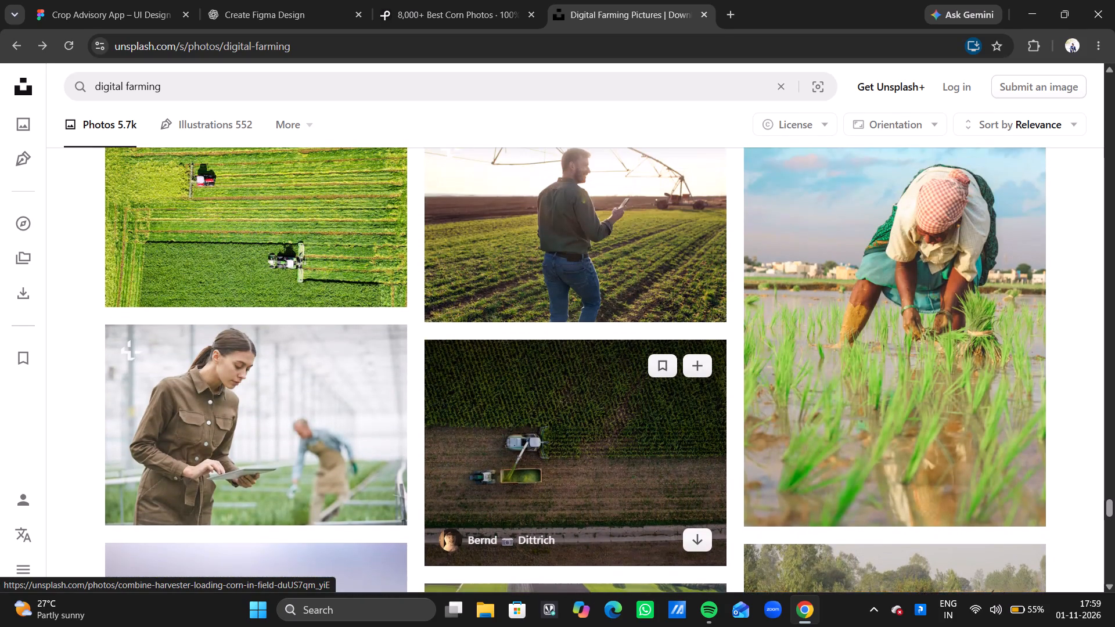
{"action": "scroll", "coordinate": [564, 336], "scroll_direction": "down", "scroll_amount": 1}
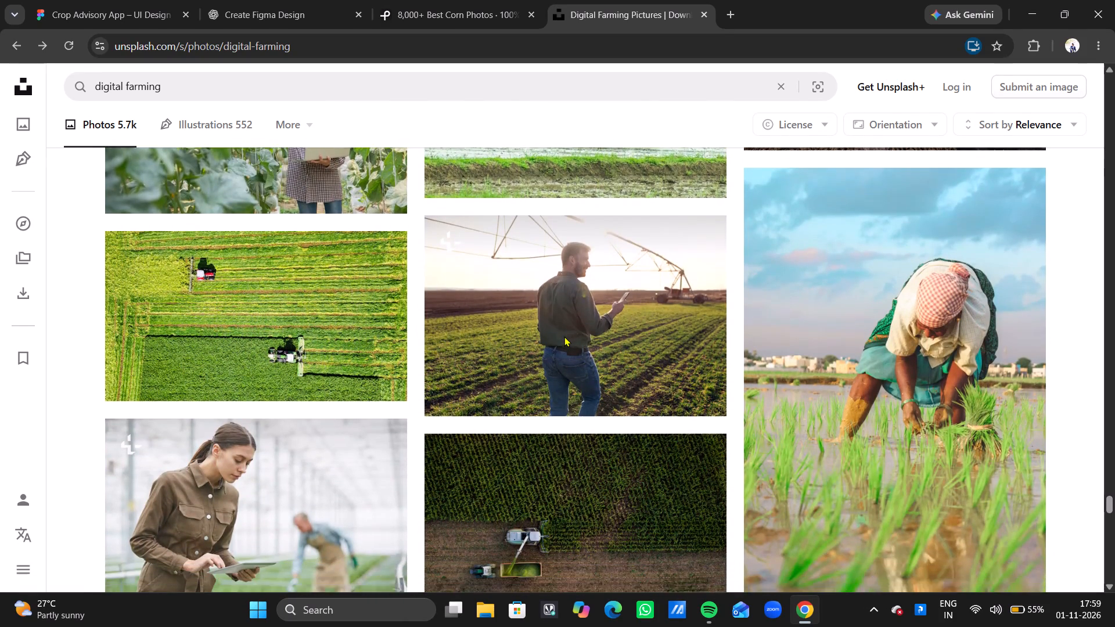
{"action": "scroll", "coordinate": [564, 336], "scroll_direction": "down", "scroll_amount": 2}
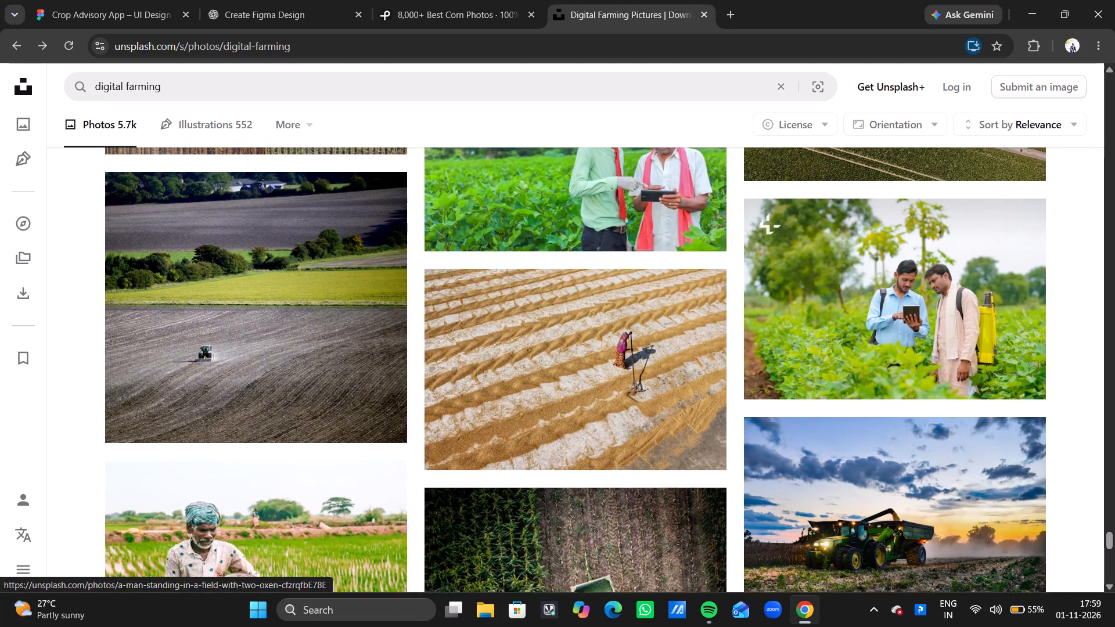
{"action": "scroll", "coordinate": [564, 336], "scroll_direction": "down", "scroll_amount": 1}
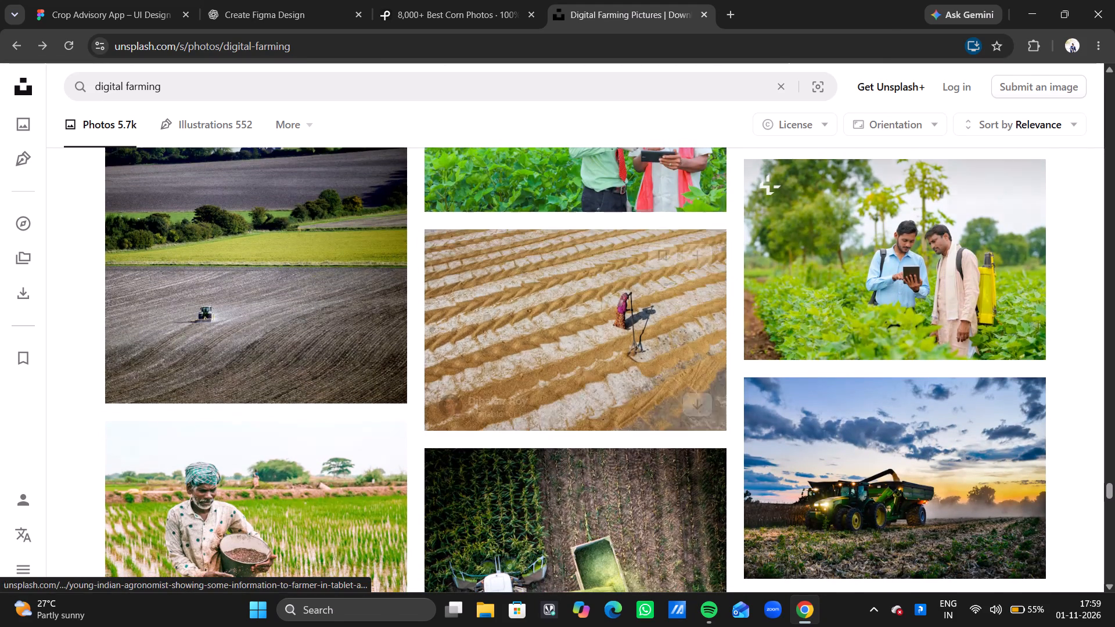
Preview the photo of an agronomist showing a farmer a tablet in a crop field, and close it.
{"action": "left_click", "coordinate": [847, 235]}
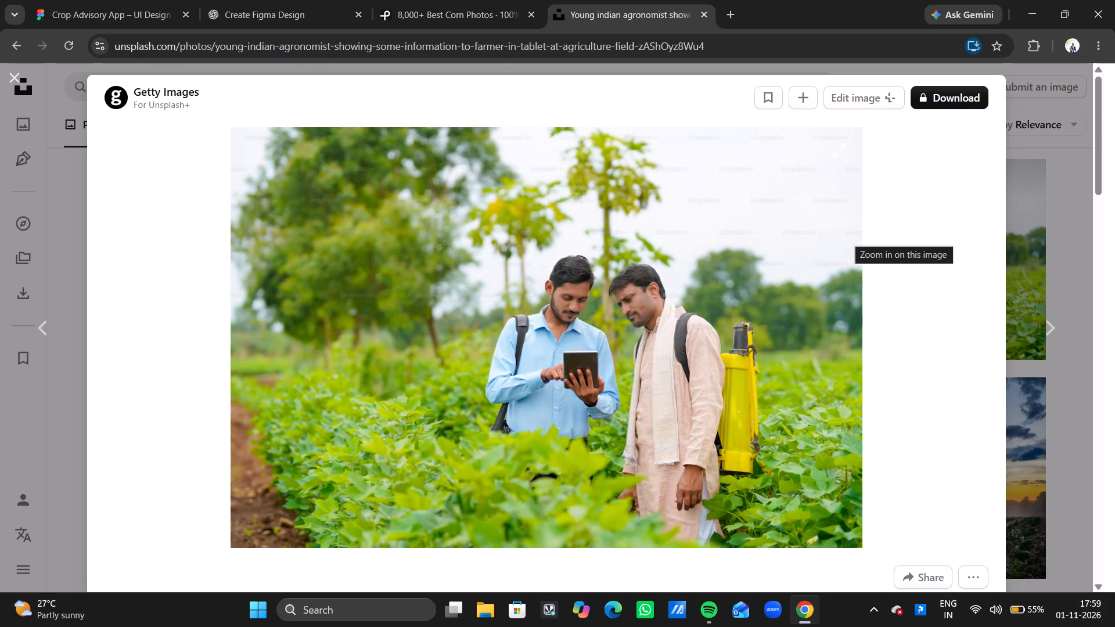
{"action": "left_click", "coordinate": [15, 71]}
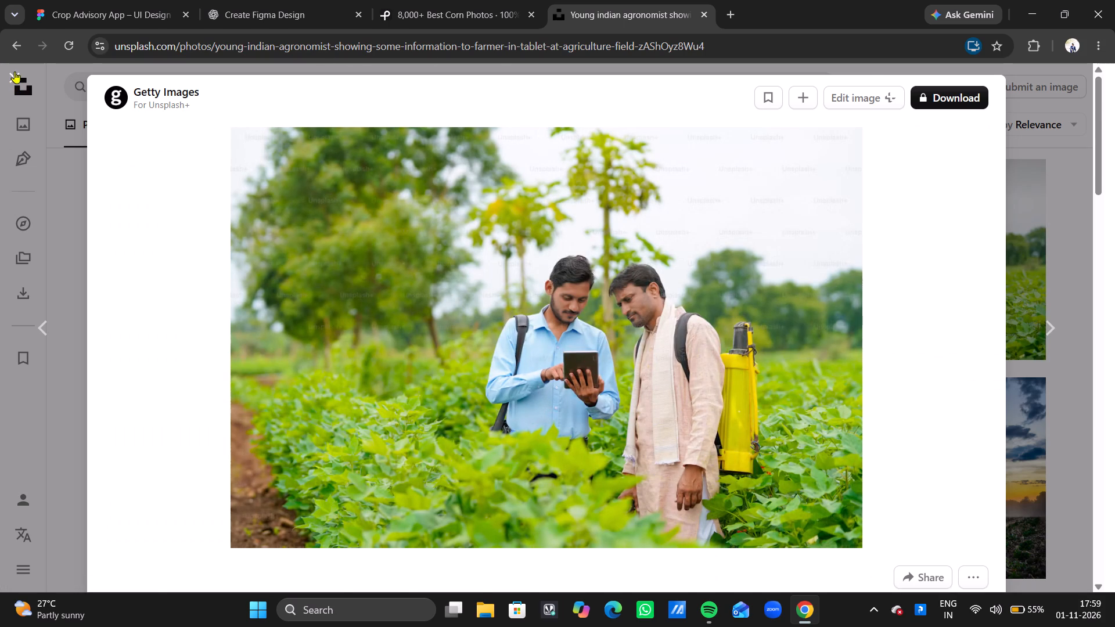
Examine more digital farming photos and compare them with the earlier ones for the Smart irrigation area.
{"action": "scroll", "coordinate": [415, 301], "scroll_direction": "down", "scroll_amount": 4}
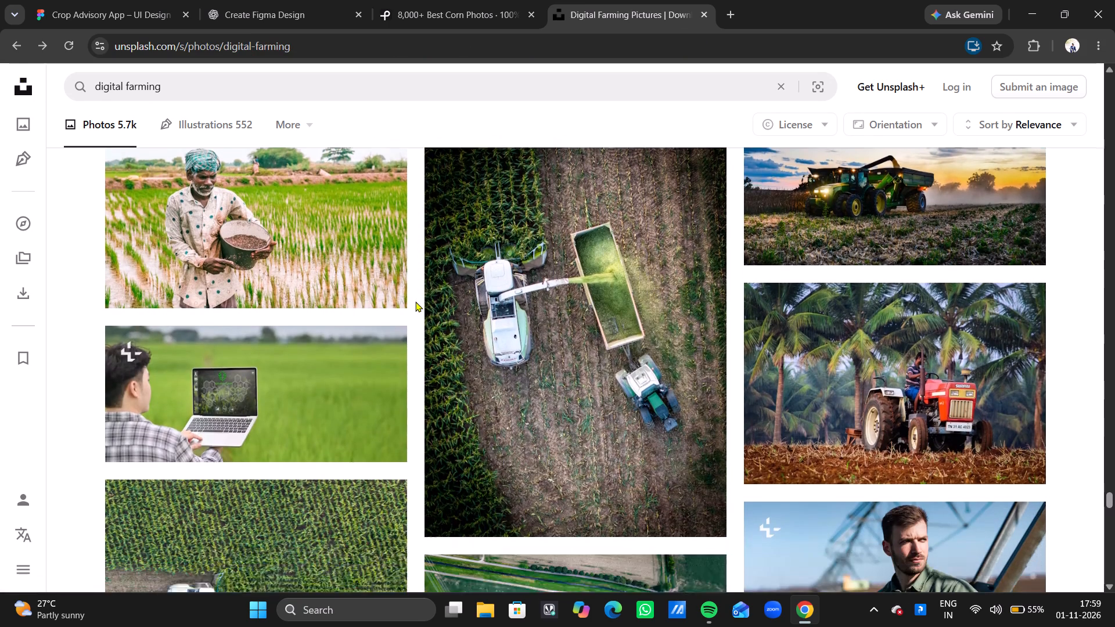
{"action": "scroll", "coordinate": [415, 301], "scroll_direction": "down", "scroll_amount": 4}
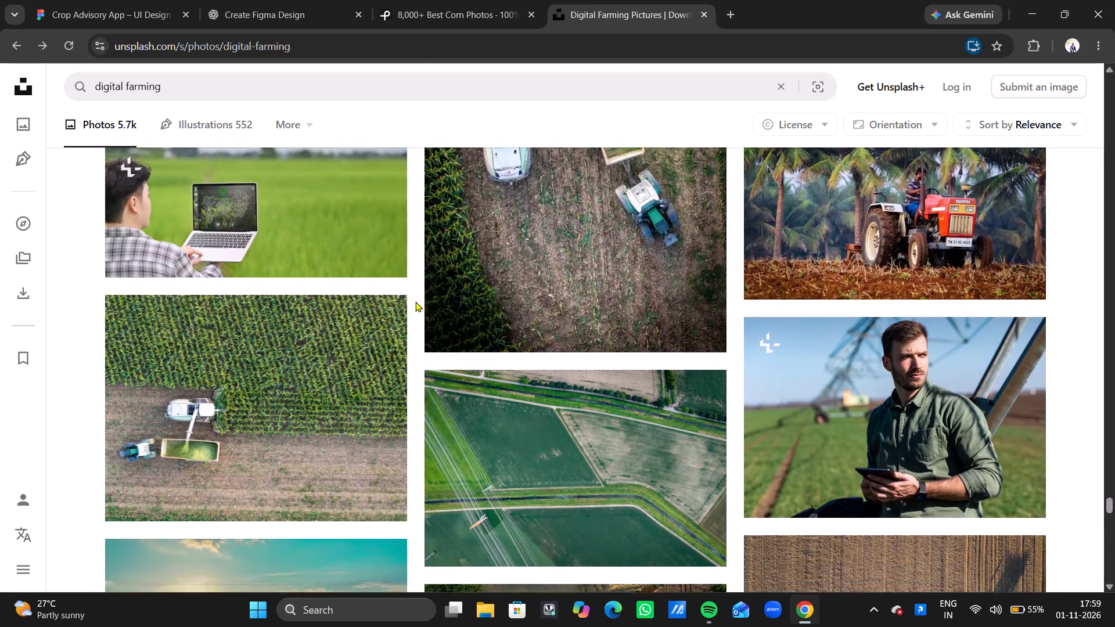
{"action": "scroll", "coordinate": [415, 301], "scroll_direction": "down", "scroll_amount": 3}
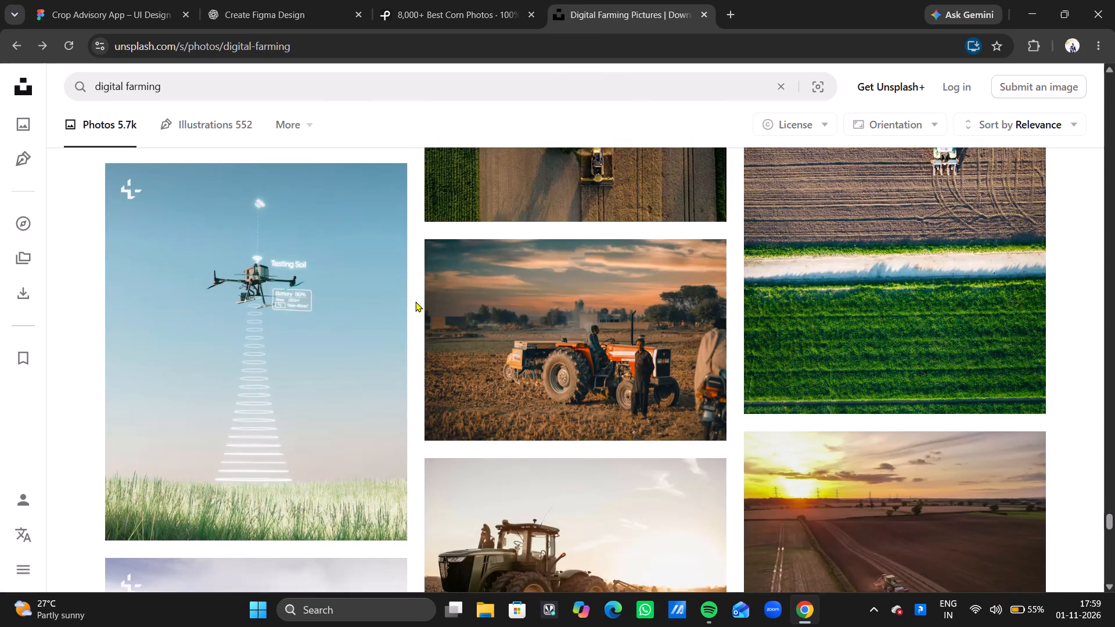
{"action": "scroll", "coordinate": [415, 301], "scroll_direction": "down", "scroll_amount": 5}
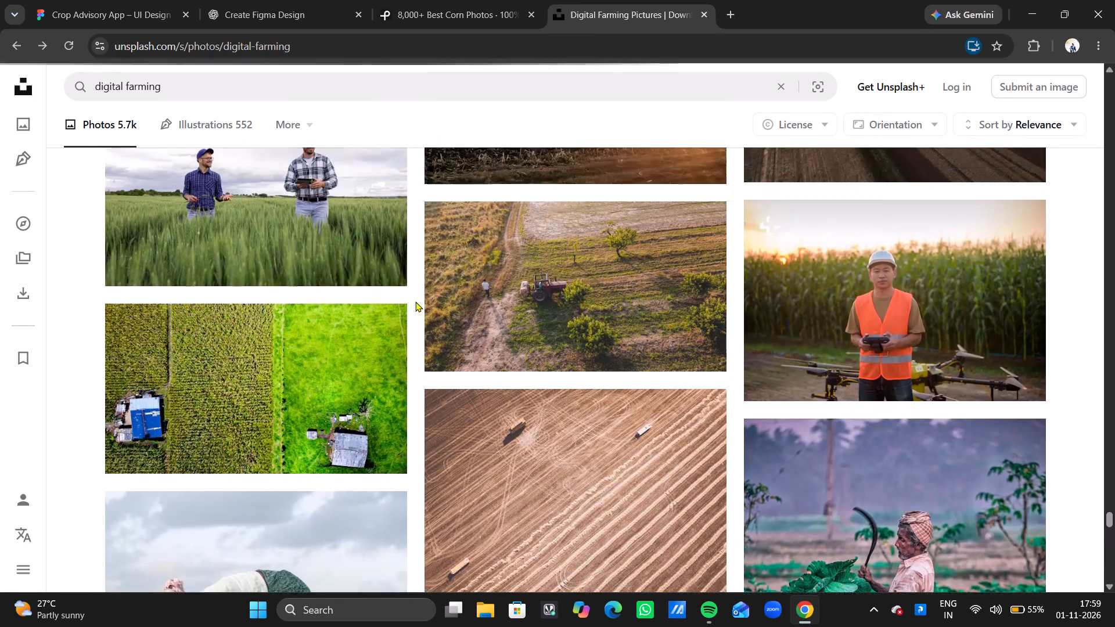
{"action": "scroll", "coordinate": [415, 301], "scroll_direction": "down", "scroll_amount": 4}
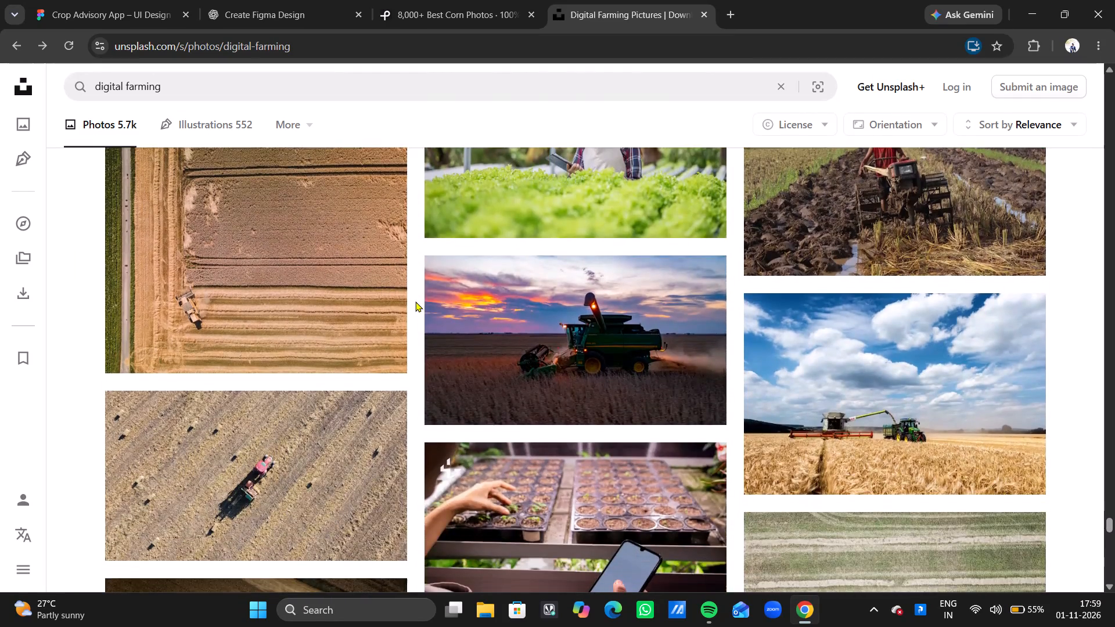
{"action": "scroll", "coordinate": [415, 301], "scroll_direction": "down", "scroll_amount": 9}
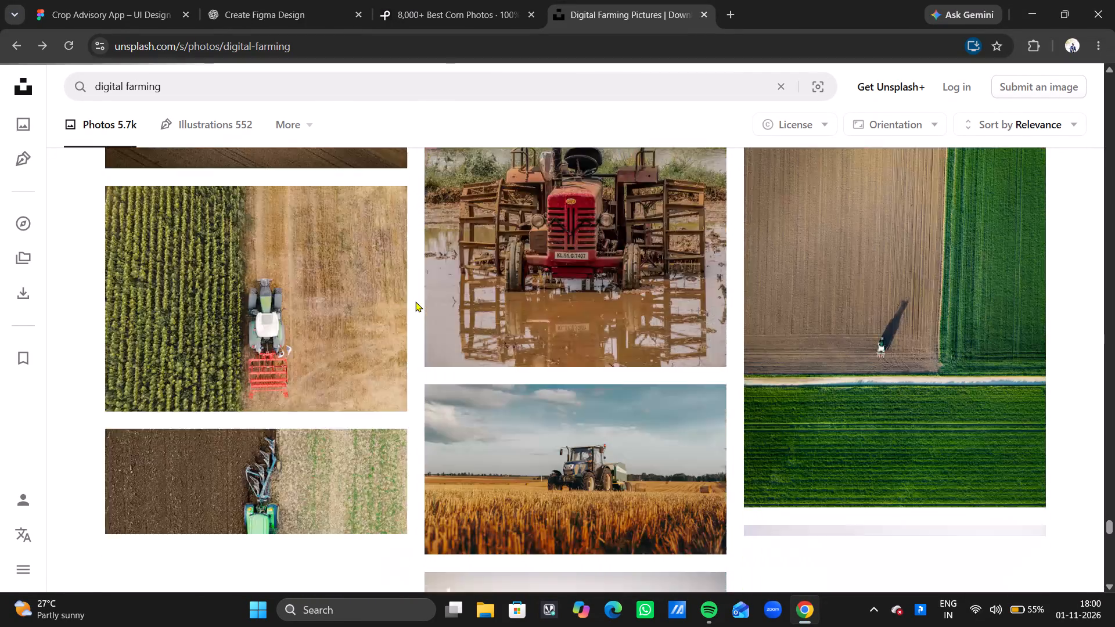
{"action": "scroll", "coordinate": [415, 301], "scroll_direction": "down", "scroll_amount": 3}
{"action": "scroll", "coordinate": [415, 301], "scroll_direction": "up", "scroll_amount": 3}
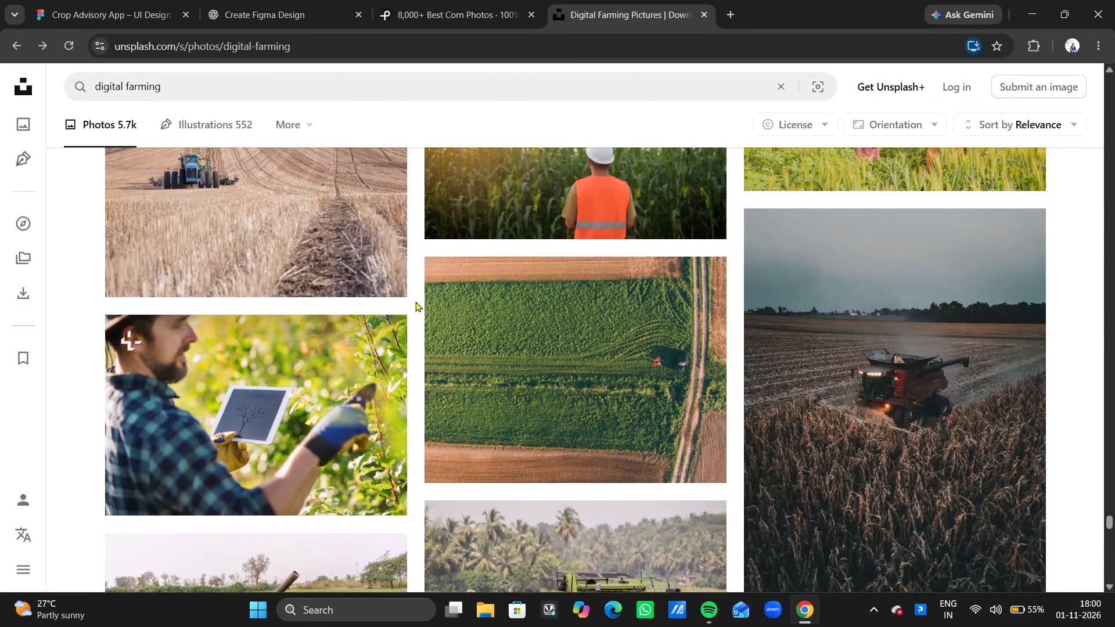
{"action": "scroll", "coordinate": [415, 301], "scroll_direction": "up", "scroll_amount": 1}
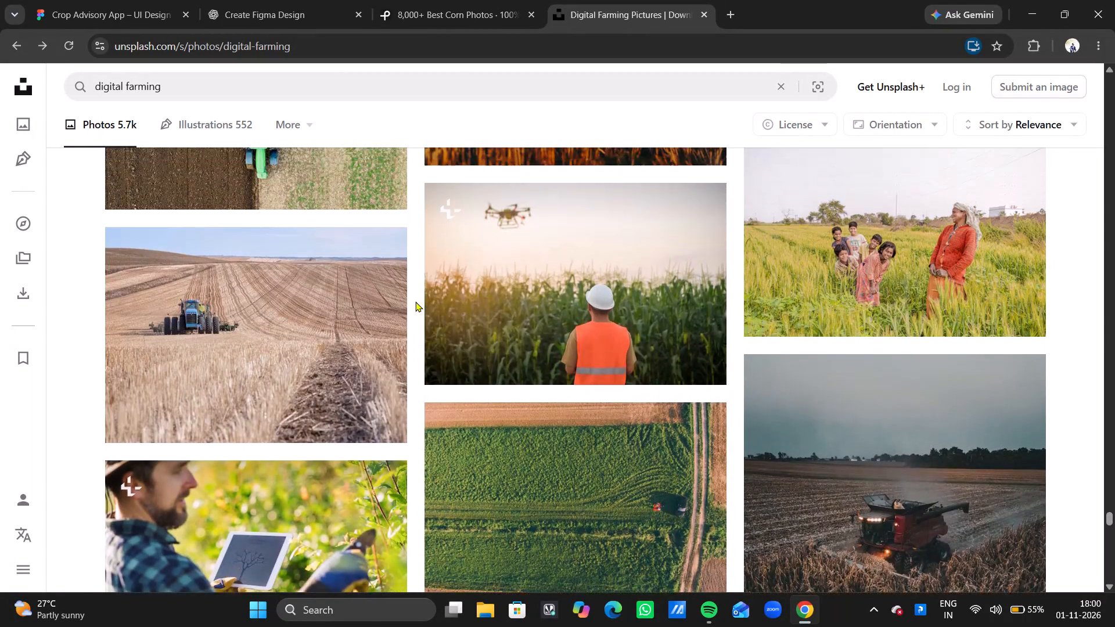
{"action": "scroll", "coordinate": [415, 301], "scroll_direction": "up", "scroll_amount": 6}
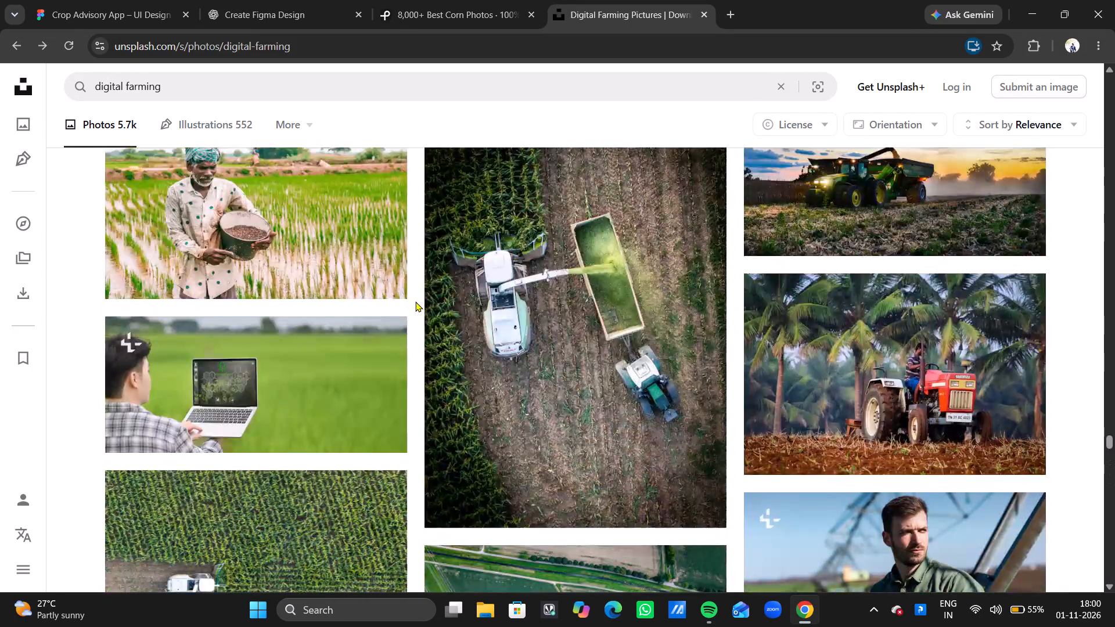
{"action": "scroll", "coordinate": [415, 301], "scroll_direction": "up", "scroll_amount": 4}
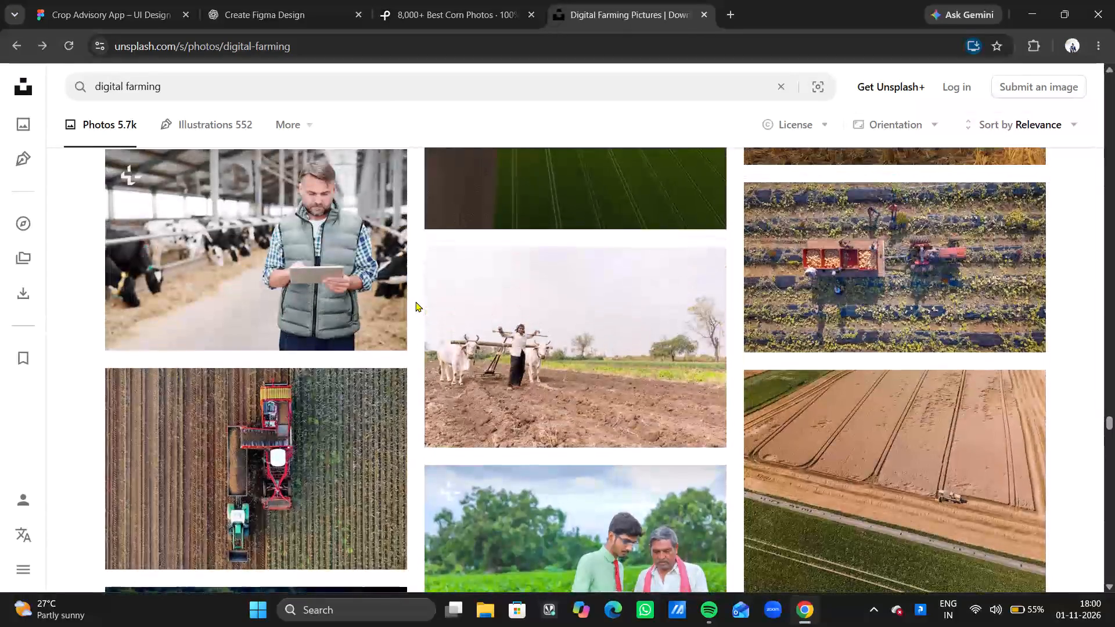
{"action": "scroll", "coordinate": [415, 301], "scroll_direction": "up", "scroll_amount": 2}
{"action": "scroll", "coordinate": [415, 301], "scroll_direction": "down", "scroll_amount": 1}
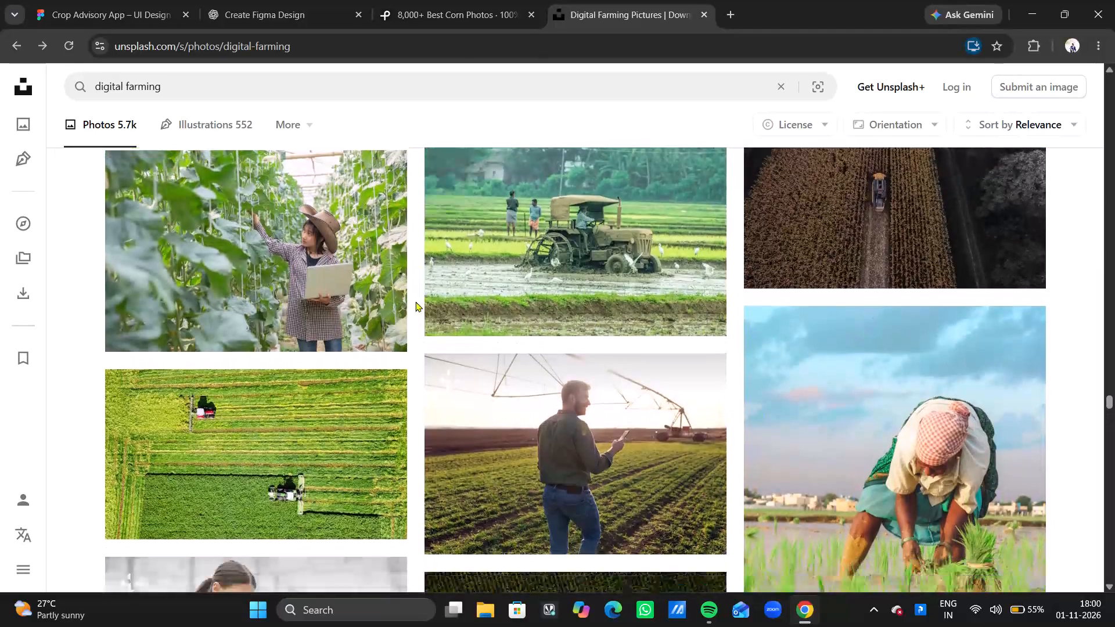
Open the photo of the farmer with a phone beside a field irrigation system and copy the image.
{"action": "scroll", "coordinate": [415, 301], "scroll_direction": "down", "scroll_amount": 1}
{"action": "left_click", "coordinate": [612, 372]}
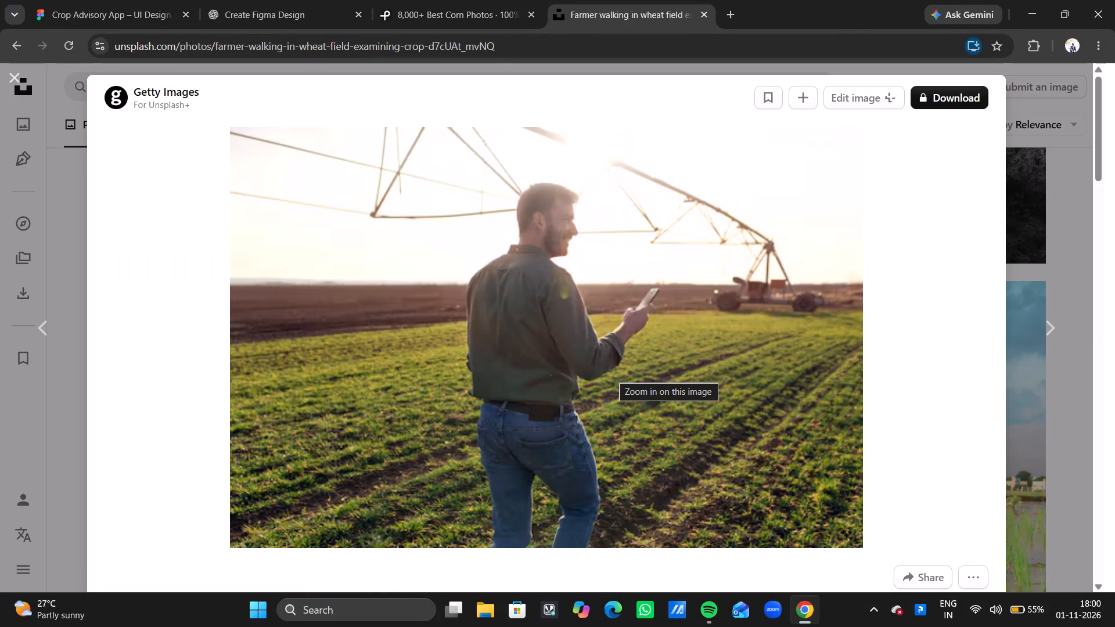
{"action": "right_click", "coordinate": [516, 322]}
{"action": "left_click", "coordinate": [582, 385]}
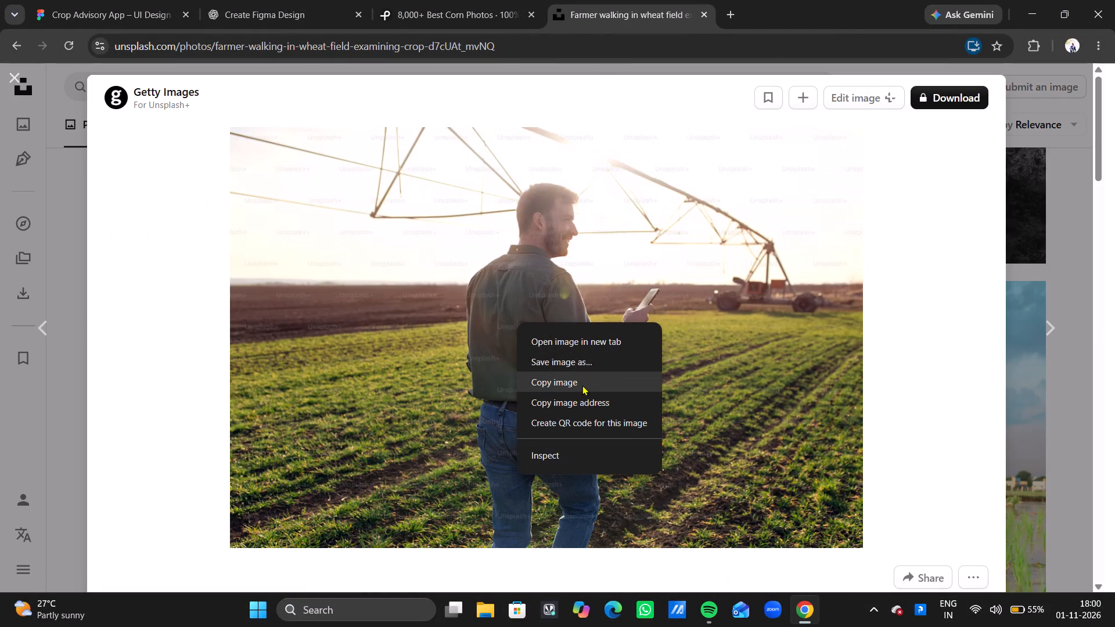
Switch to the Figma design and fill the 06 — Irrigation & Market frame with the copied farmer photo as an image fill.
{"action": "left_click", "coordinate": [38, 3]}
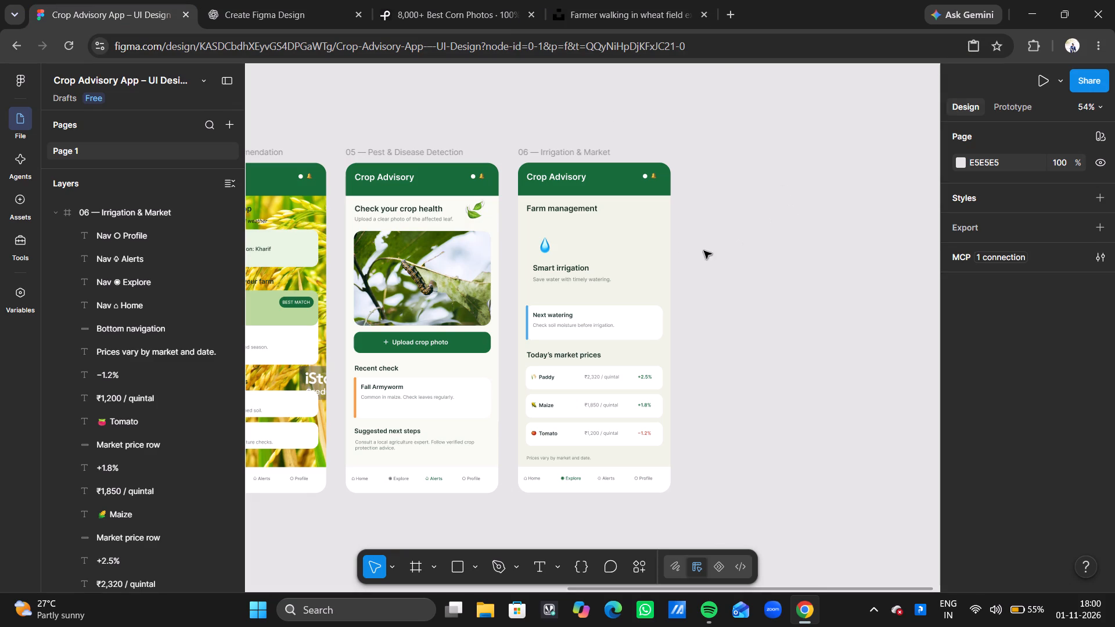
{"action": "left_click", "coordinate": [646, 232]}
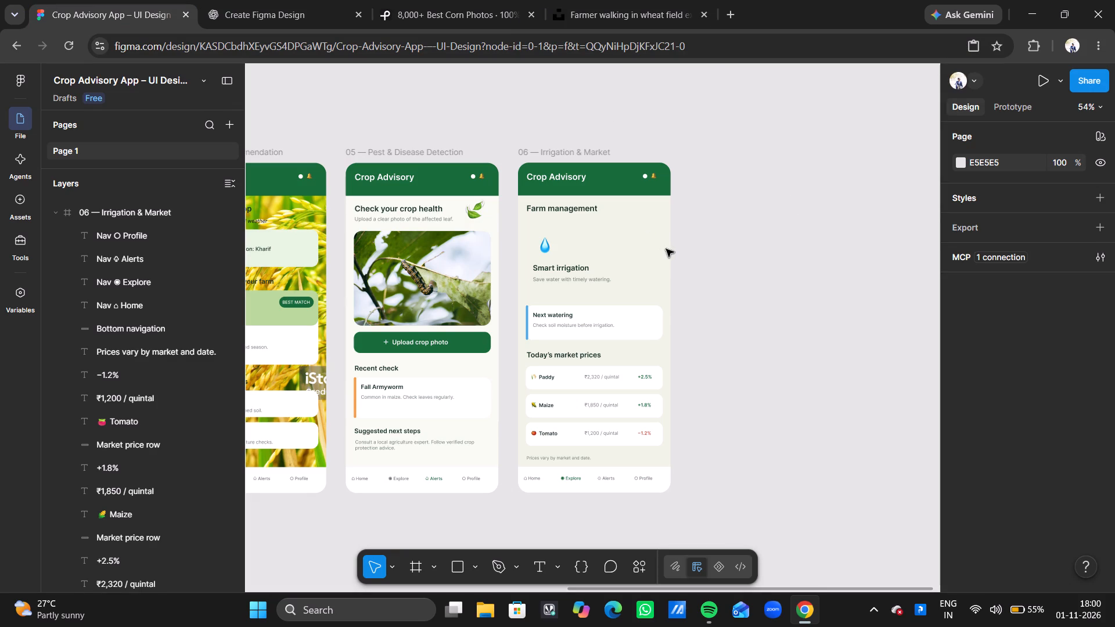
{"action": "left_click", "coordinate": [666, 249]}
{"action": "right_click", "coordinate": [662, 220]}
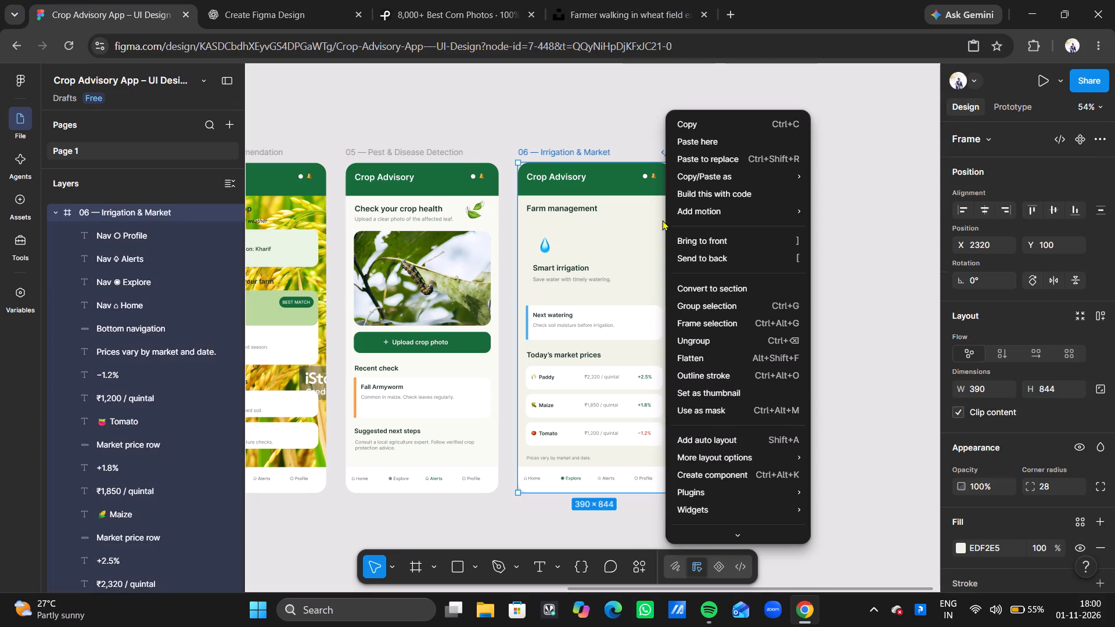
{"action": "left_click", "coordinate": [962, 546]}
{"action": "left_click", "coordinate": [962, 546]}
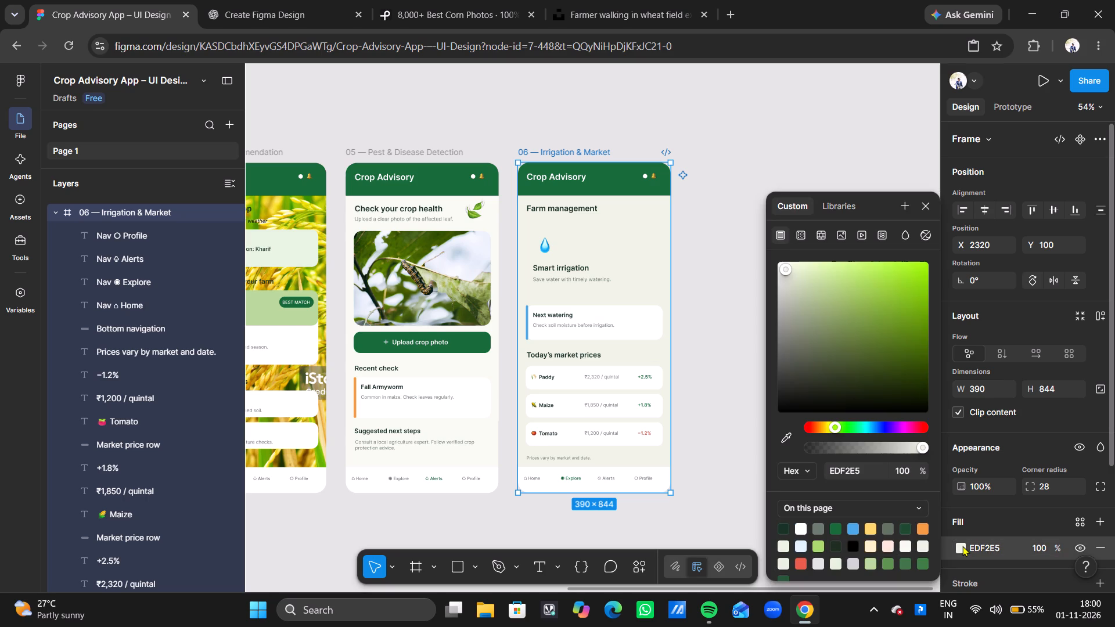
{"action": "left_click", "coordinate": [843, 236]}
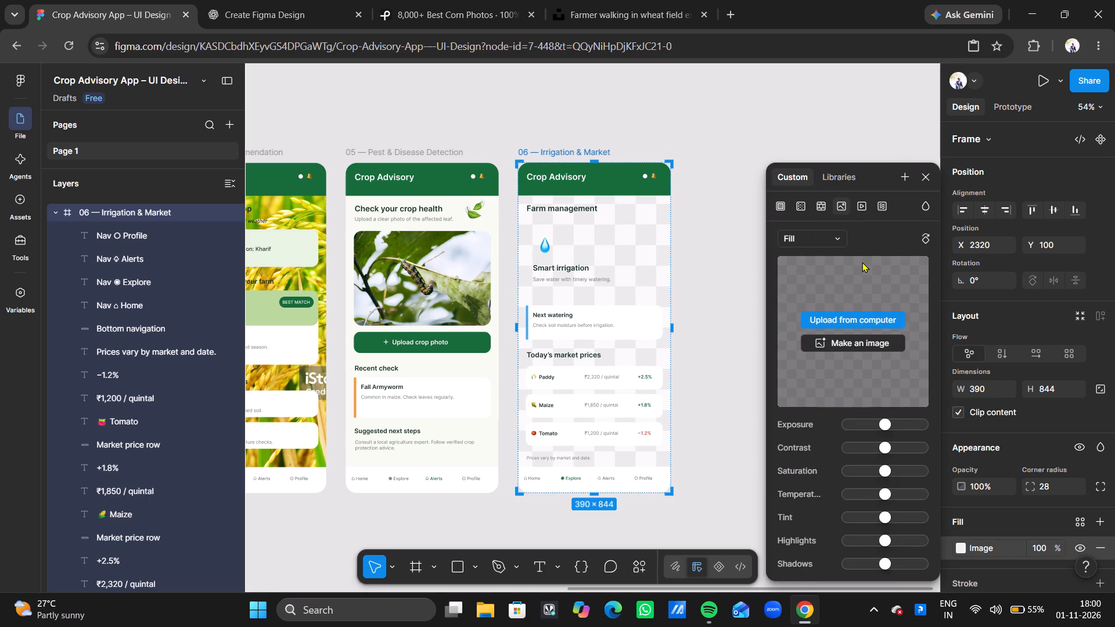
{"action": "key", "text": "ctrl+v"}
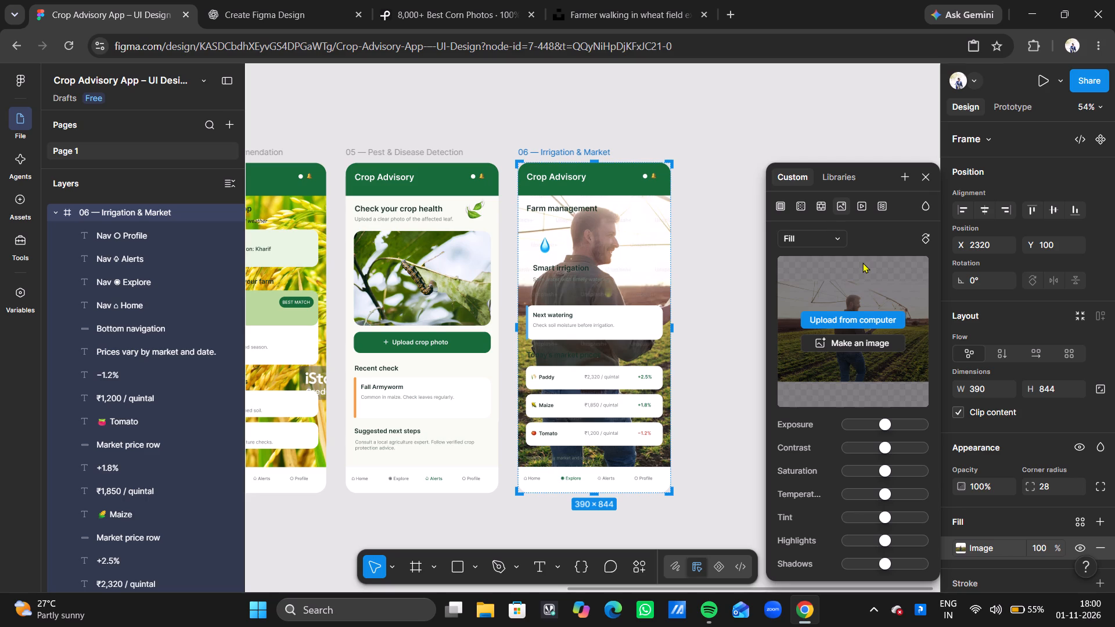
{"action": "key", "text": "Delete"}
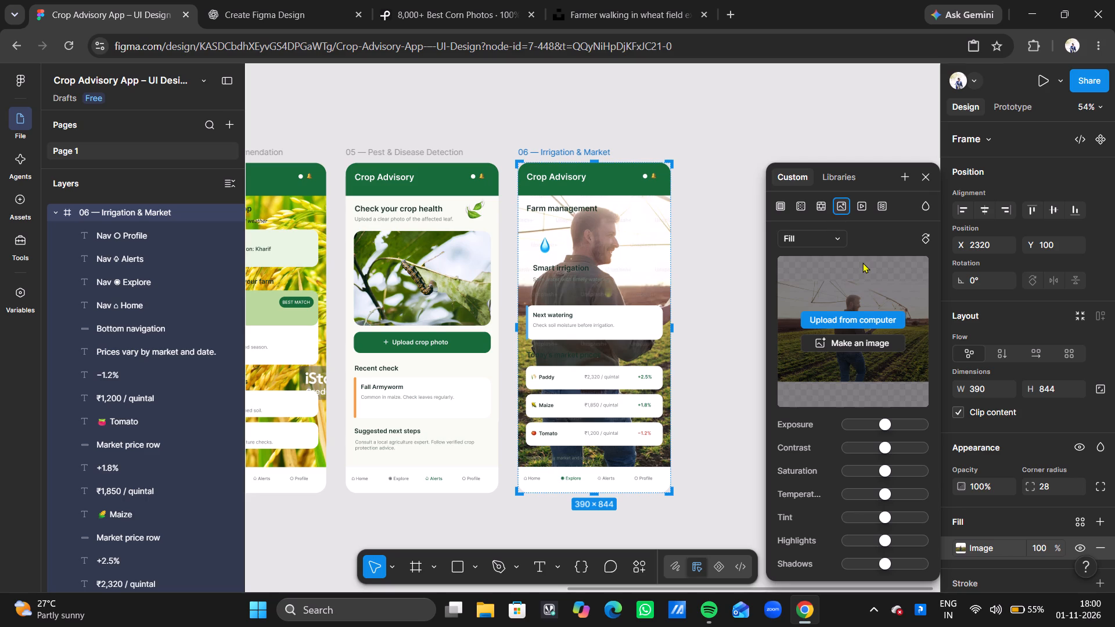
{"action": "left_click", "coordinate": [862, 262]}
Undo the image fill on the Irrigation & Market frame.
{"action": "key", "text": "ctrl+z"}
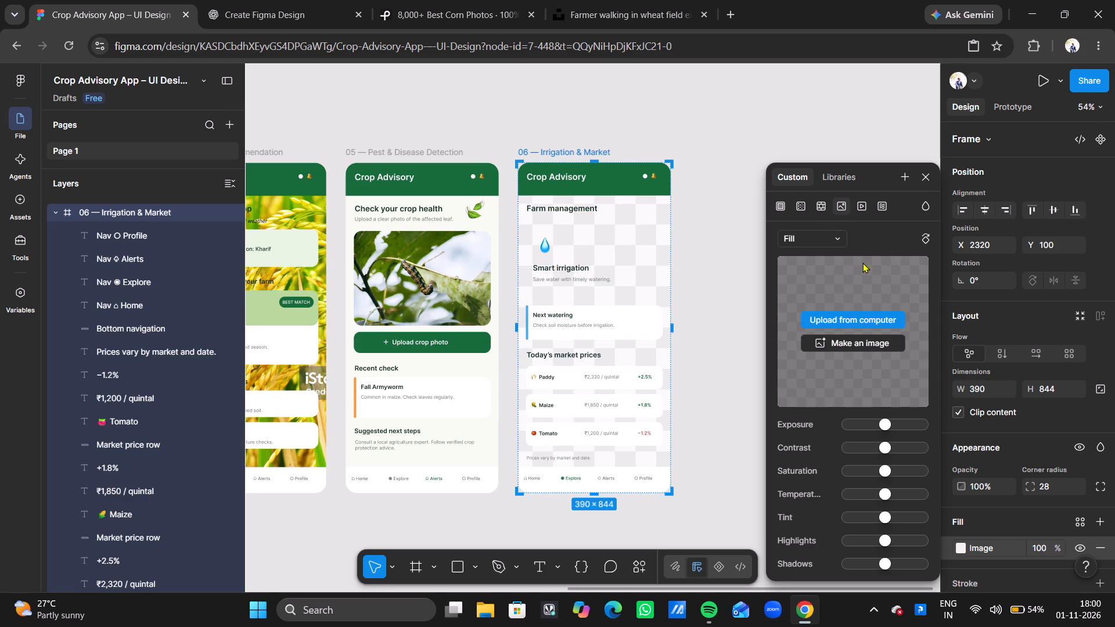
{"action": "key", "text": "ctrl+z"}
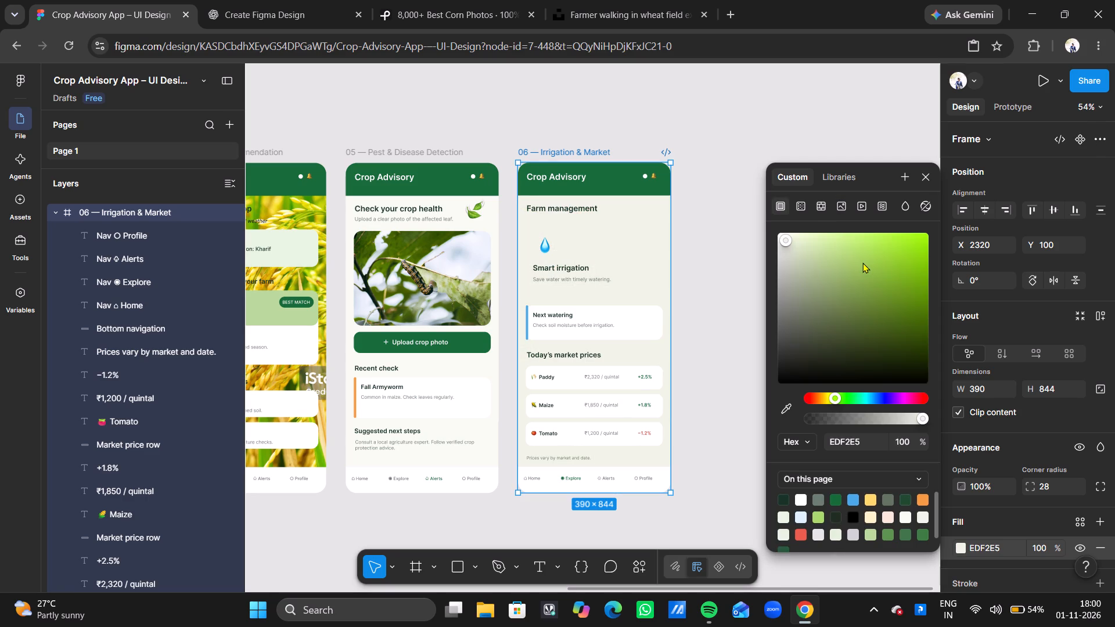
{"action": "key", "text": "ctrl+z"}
Undo the earlier grey rectangle and the Irrigation & Market frame's background colour changes, back to fill F7FAF2.
{"action": "key", "text": "ctrl+z"}
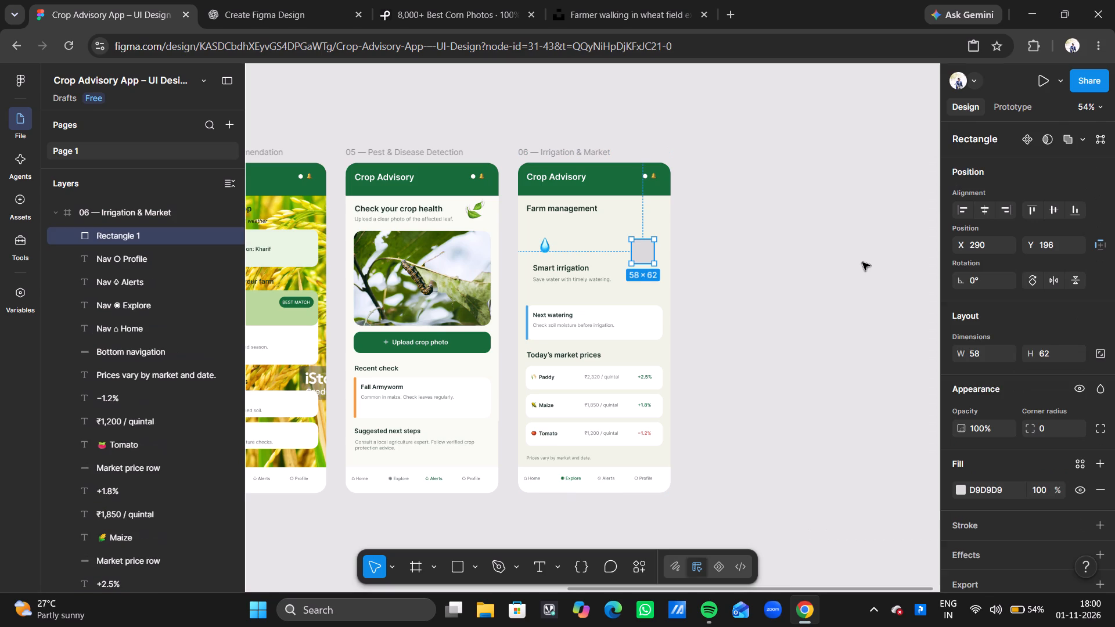
{"action": "key", "text": "ctrl+z"}
{"action": "key", "text": "ctrl+z"}
{"action": "key", "text": "ctrl+z"}
{"action": "key", "text": "ctrl+z"}
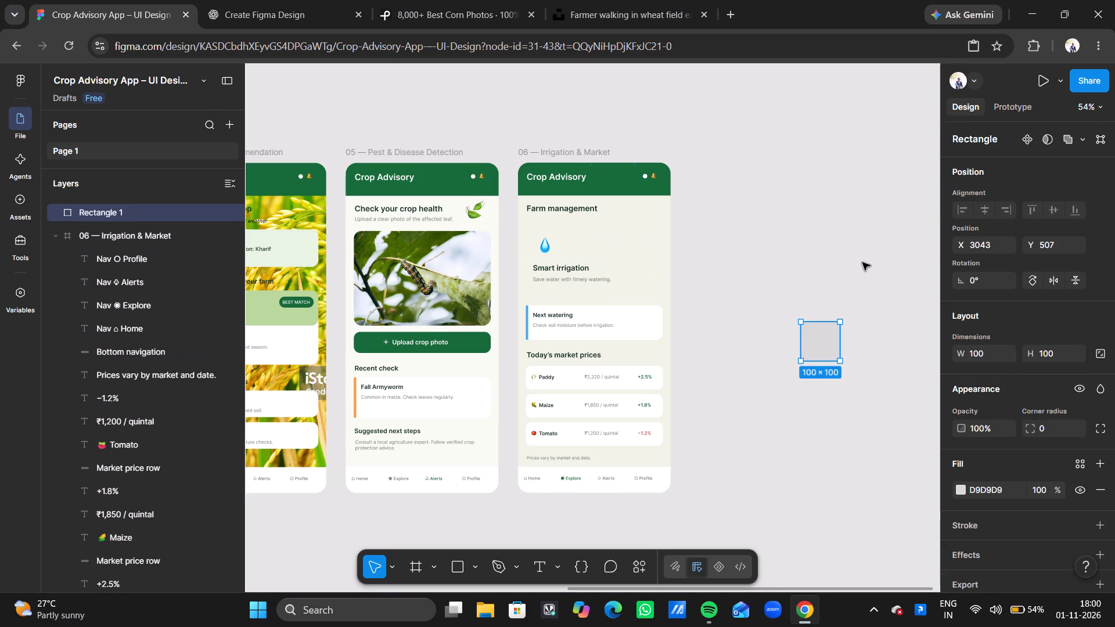
{"action": "key", "text": "ctrl+z"}
{"action": "key", "text": "ctrl+z"}
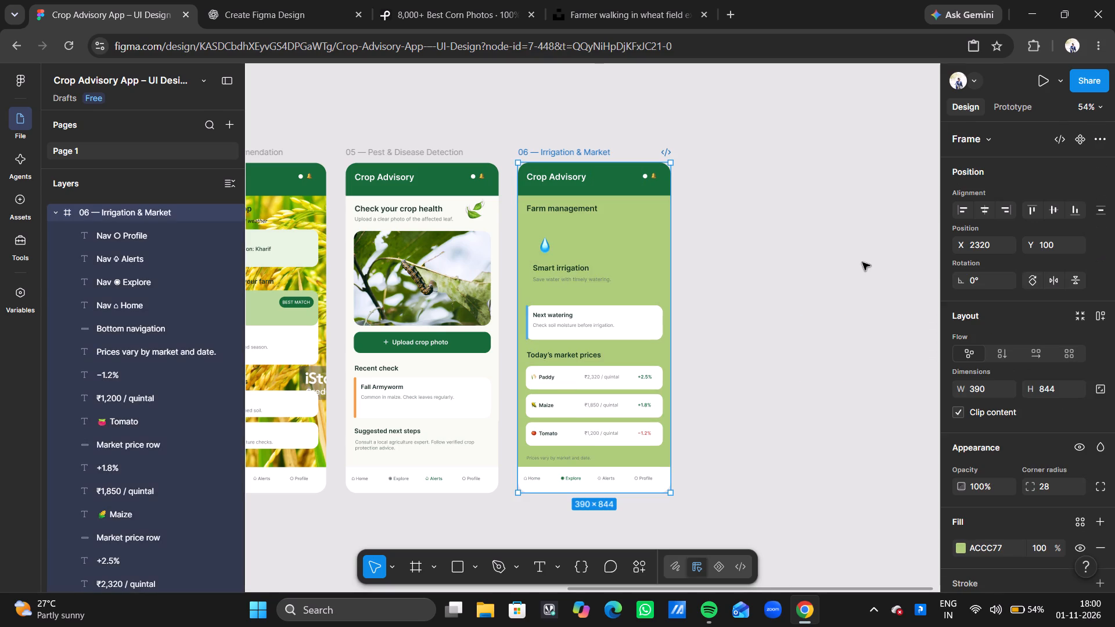
{"action": "key", "text": "ctrl+z"}
{"action": "key", "text": "ctrl+z"}
{"action": "key", "text": "ctrl+z"}
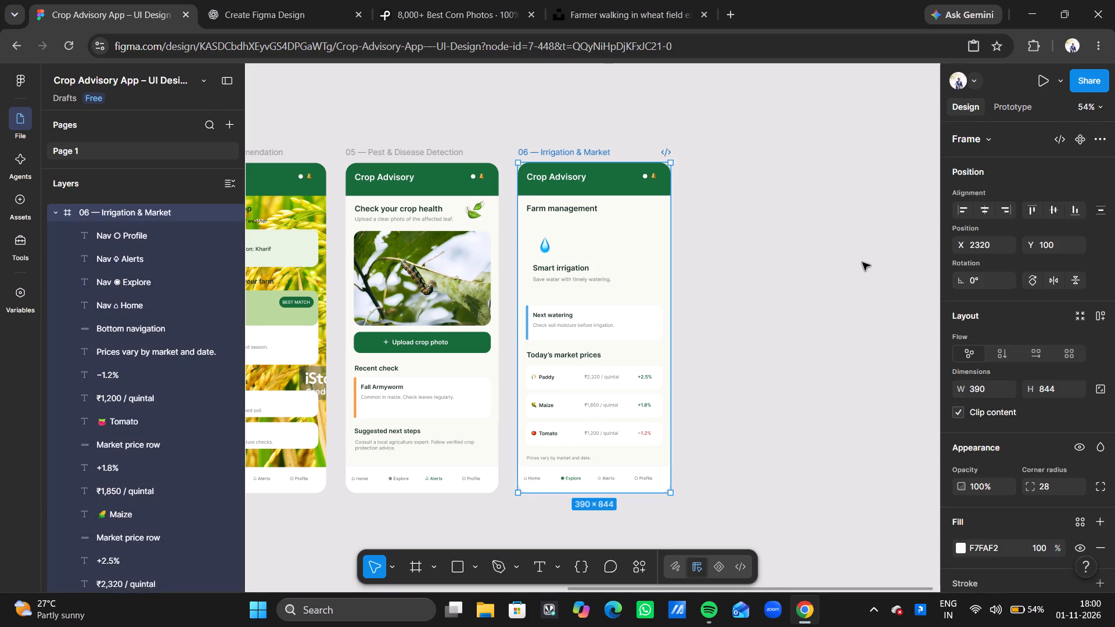
Undo the earlier image and crop edits to the Irrigation photo area, back to the uncovered photo of a tractor in a field.
{"action": "key", "text": "ctrl+z"}
{"action": "key", "text": "ctrl+z"}
{"action": "key", "text": "ctrl+z"}
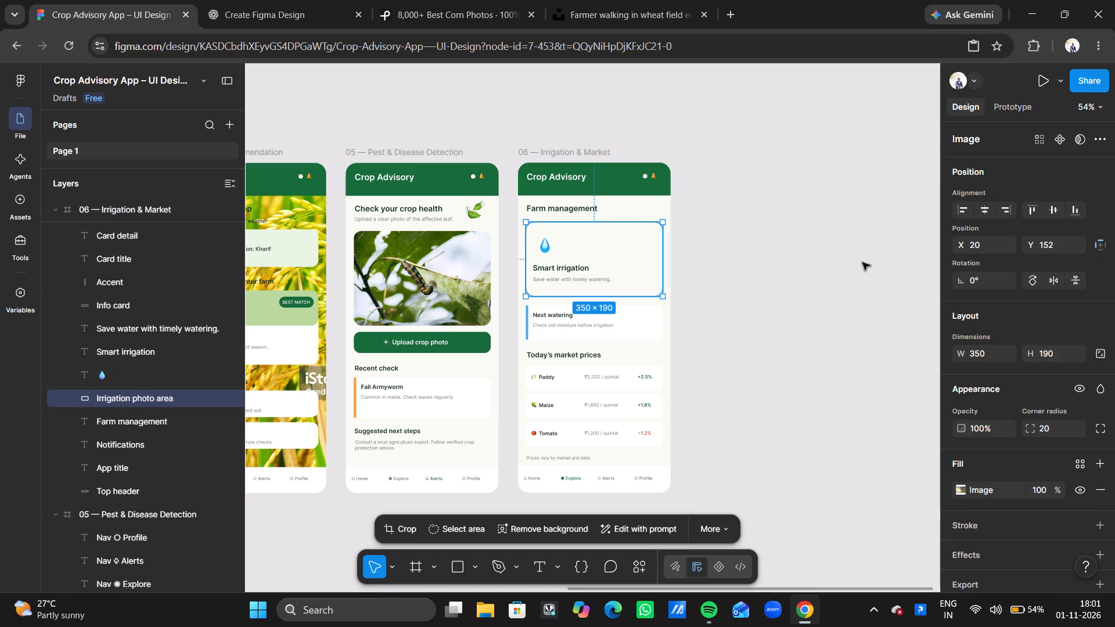
{"action": "key", "text": "ctrl+z"}
{"action": "key", "text": "ctrl+z"}
{"action": "key", "text": "ctrl+z"}
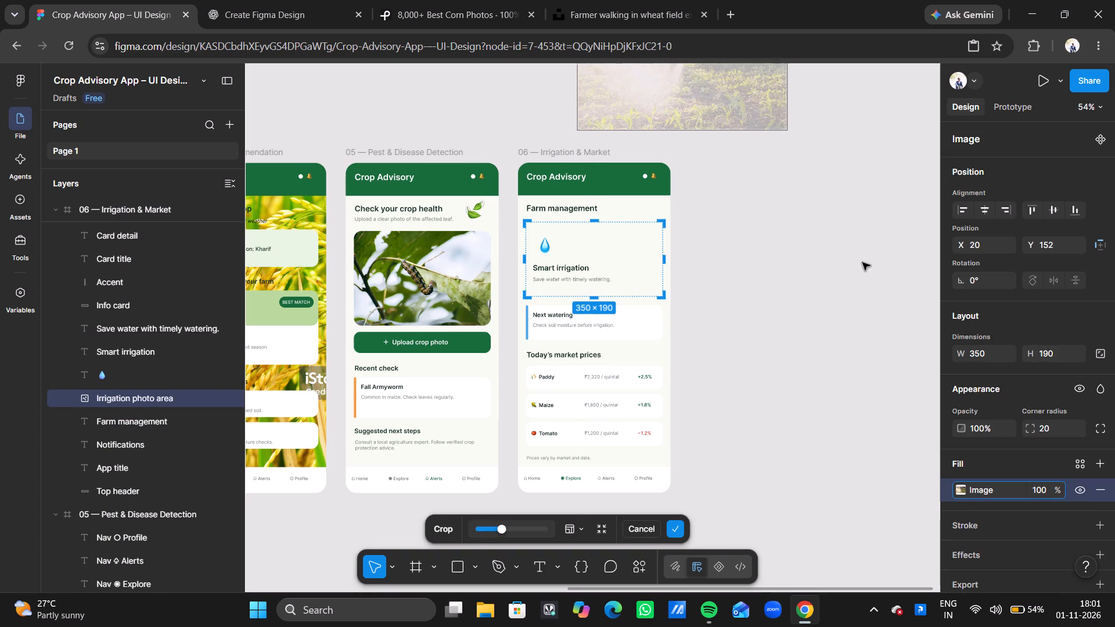
{"action": "key", "text": "ctrl+z"}
{"action": "key", "text": "ctrl+z"}
{"action": "key", "text": "ctrl+z"}
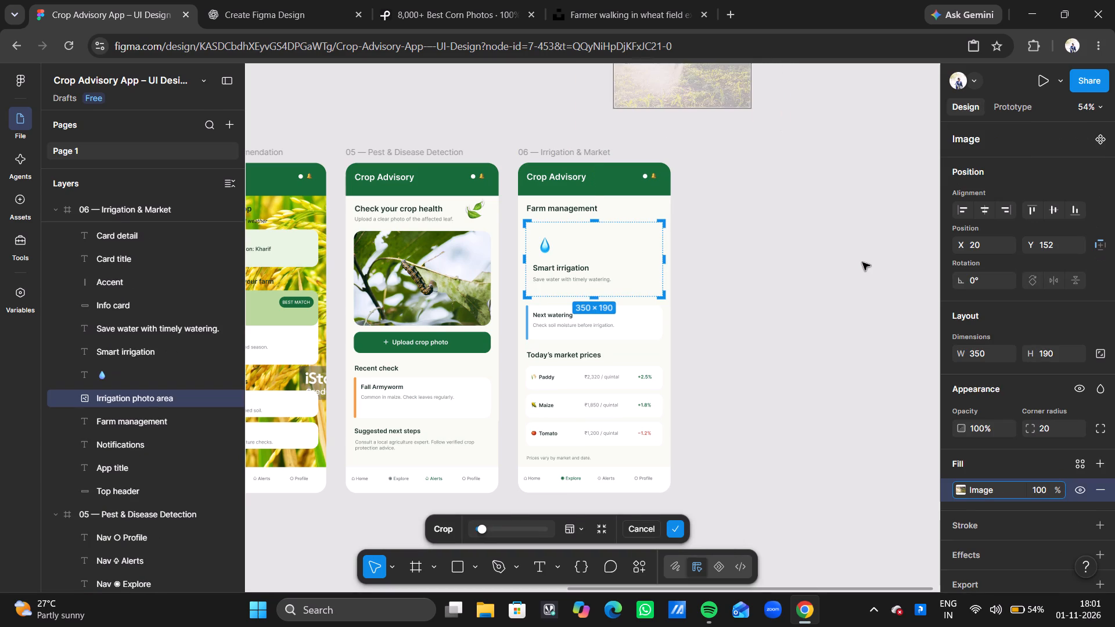
{"action": "key", "text": "ctrl+z"}
{"action": "left_click", "coordinate": [862, 262], "text": "ctrl"}
{"action": "key", "text": "ctrl+z"}
{"action": "key", "text": "ctrl+z"}
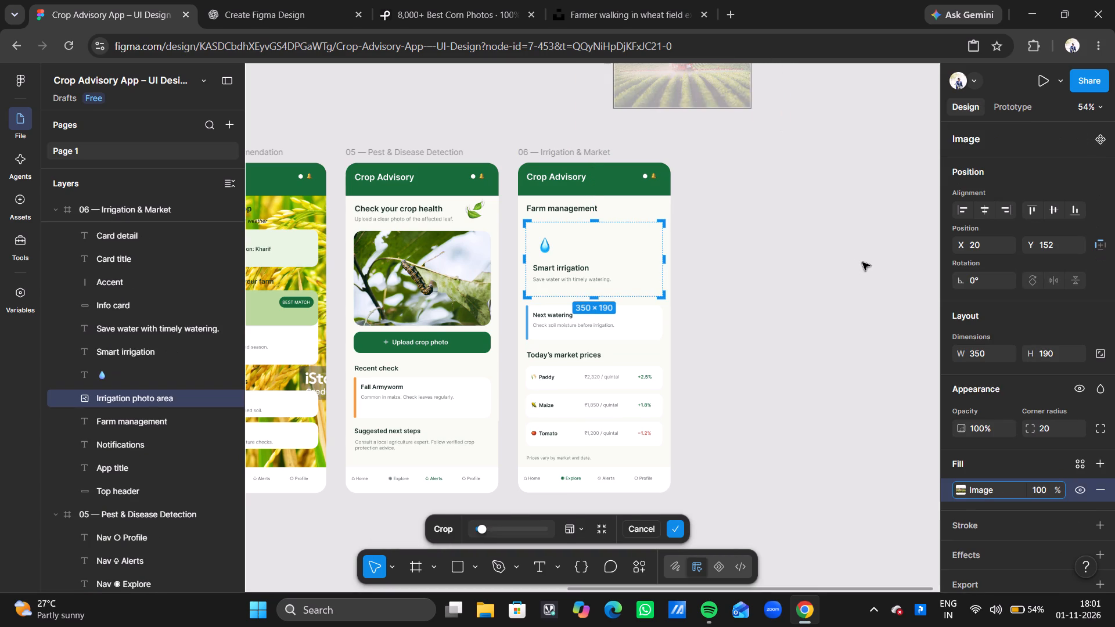
{"action": "key", "text": "ctrl+z"}
{"action": "key", "text": "ctrl+z"}
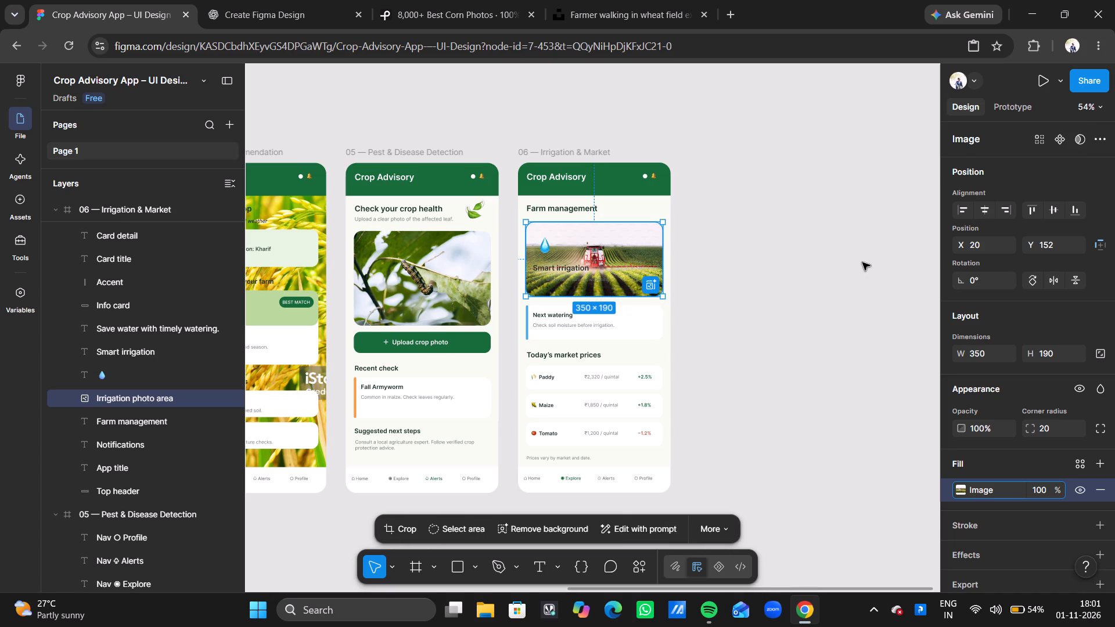
{"action": "key", "text": "ctrl+z"}
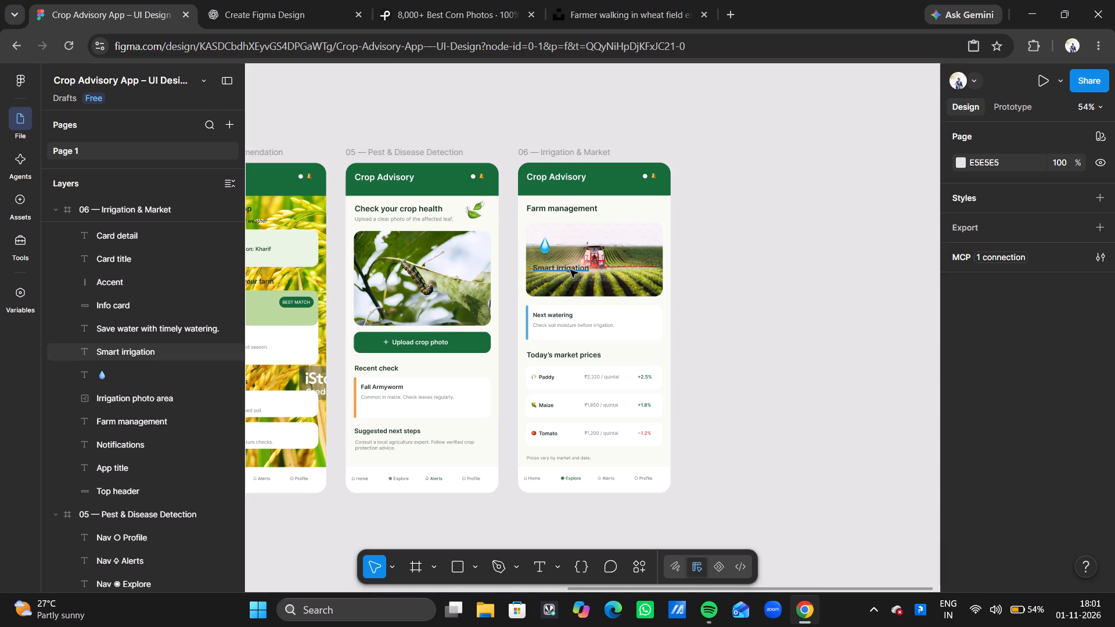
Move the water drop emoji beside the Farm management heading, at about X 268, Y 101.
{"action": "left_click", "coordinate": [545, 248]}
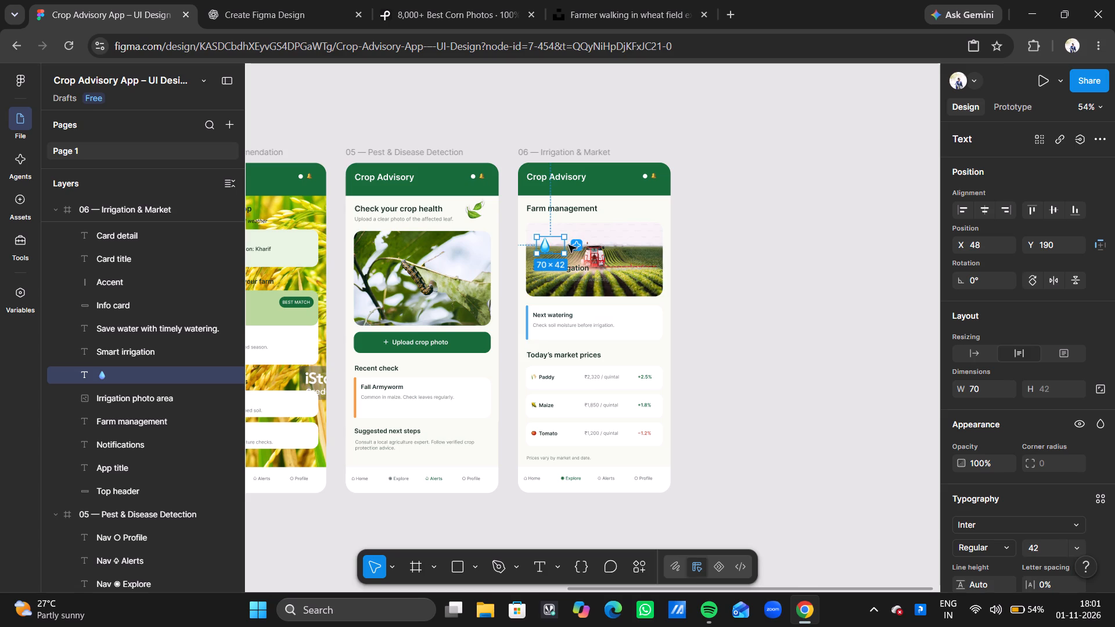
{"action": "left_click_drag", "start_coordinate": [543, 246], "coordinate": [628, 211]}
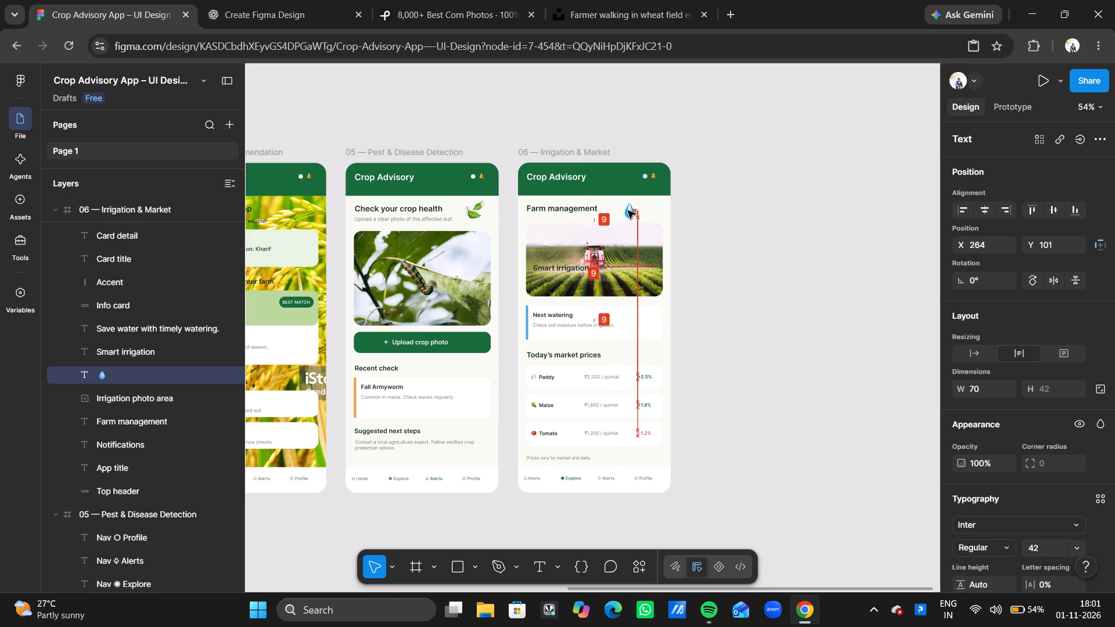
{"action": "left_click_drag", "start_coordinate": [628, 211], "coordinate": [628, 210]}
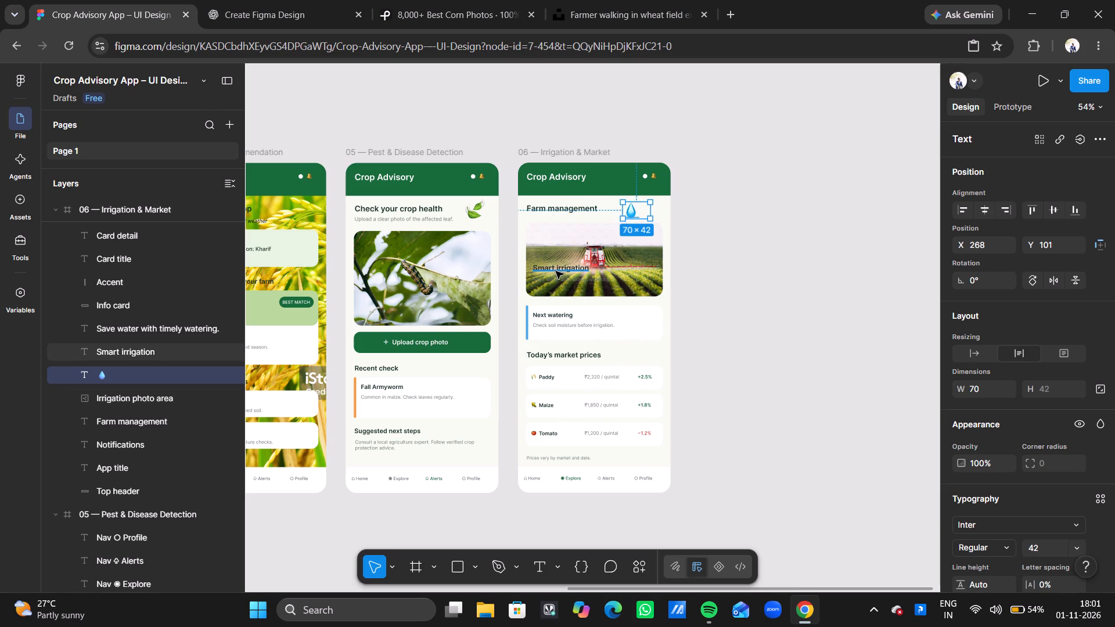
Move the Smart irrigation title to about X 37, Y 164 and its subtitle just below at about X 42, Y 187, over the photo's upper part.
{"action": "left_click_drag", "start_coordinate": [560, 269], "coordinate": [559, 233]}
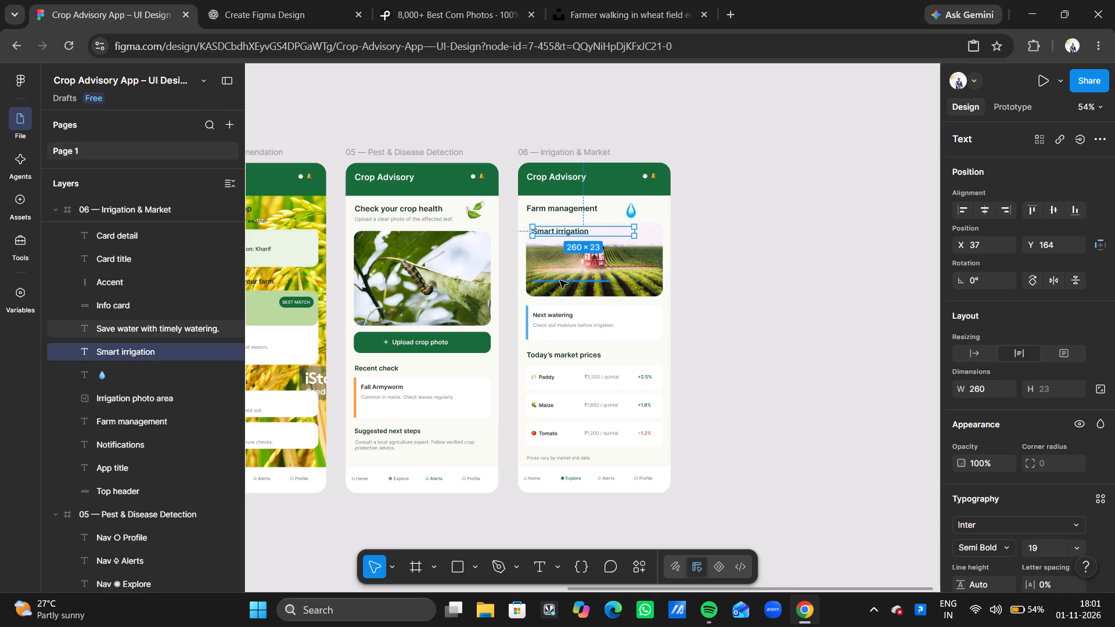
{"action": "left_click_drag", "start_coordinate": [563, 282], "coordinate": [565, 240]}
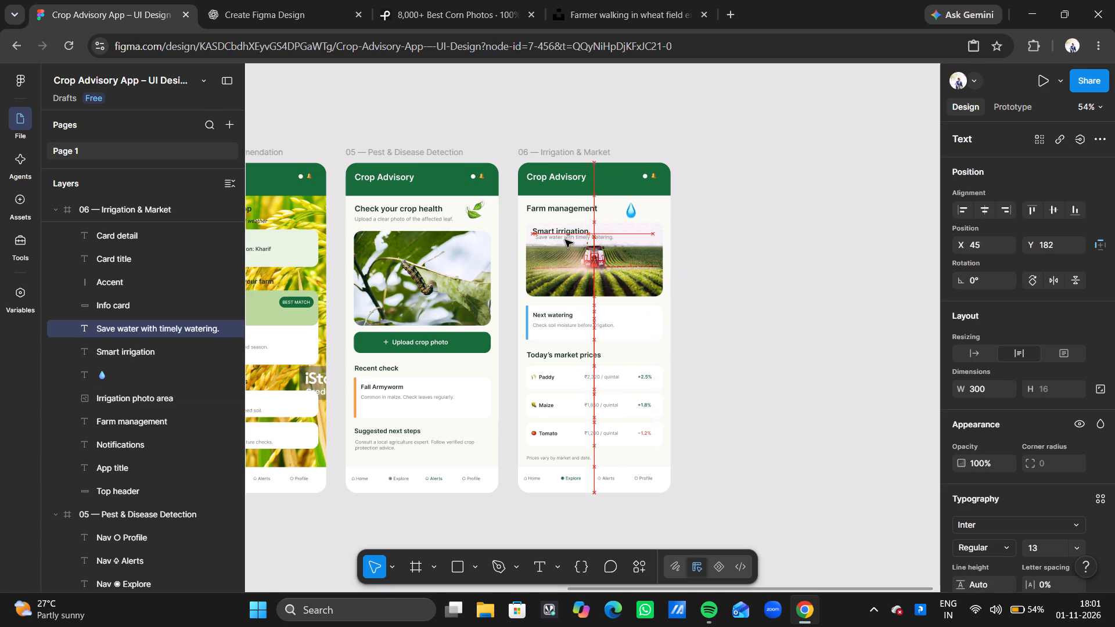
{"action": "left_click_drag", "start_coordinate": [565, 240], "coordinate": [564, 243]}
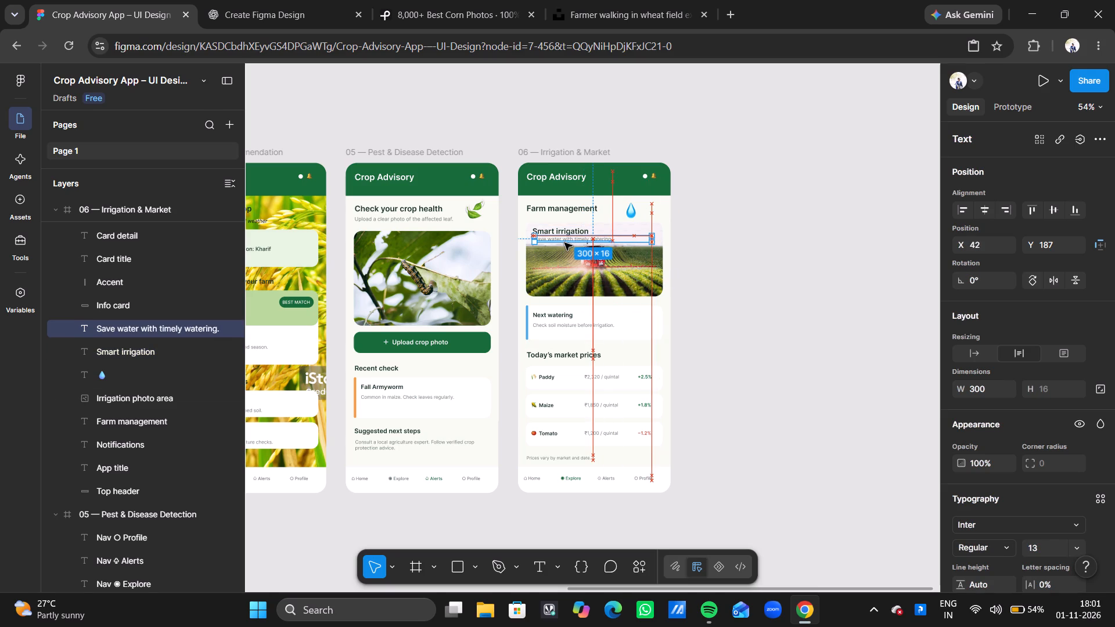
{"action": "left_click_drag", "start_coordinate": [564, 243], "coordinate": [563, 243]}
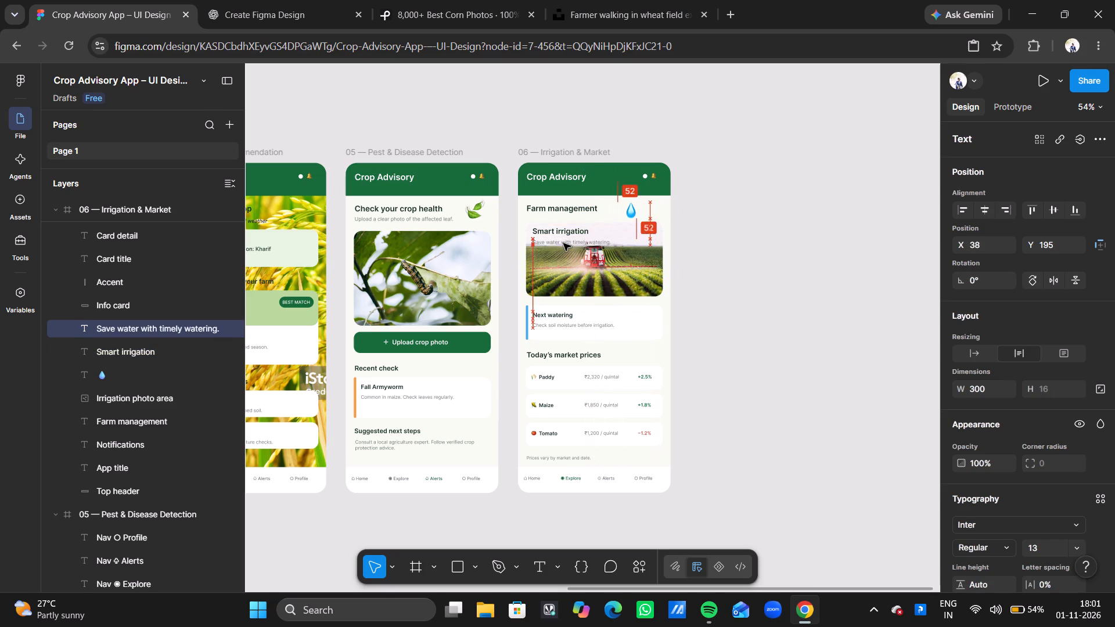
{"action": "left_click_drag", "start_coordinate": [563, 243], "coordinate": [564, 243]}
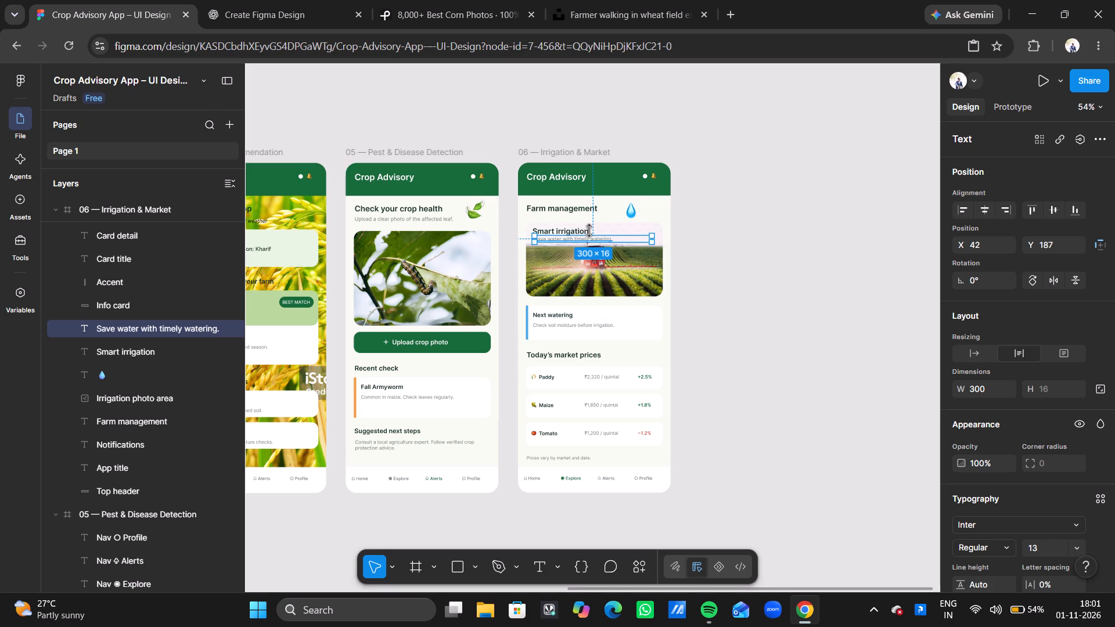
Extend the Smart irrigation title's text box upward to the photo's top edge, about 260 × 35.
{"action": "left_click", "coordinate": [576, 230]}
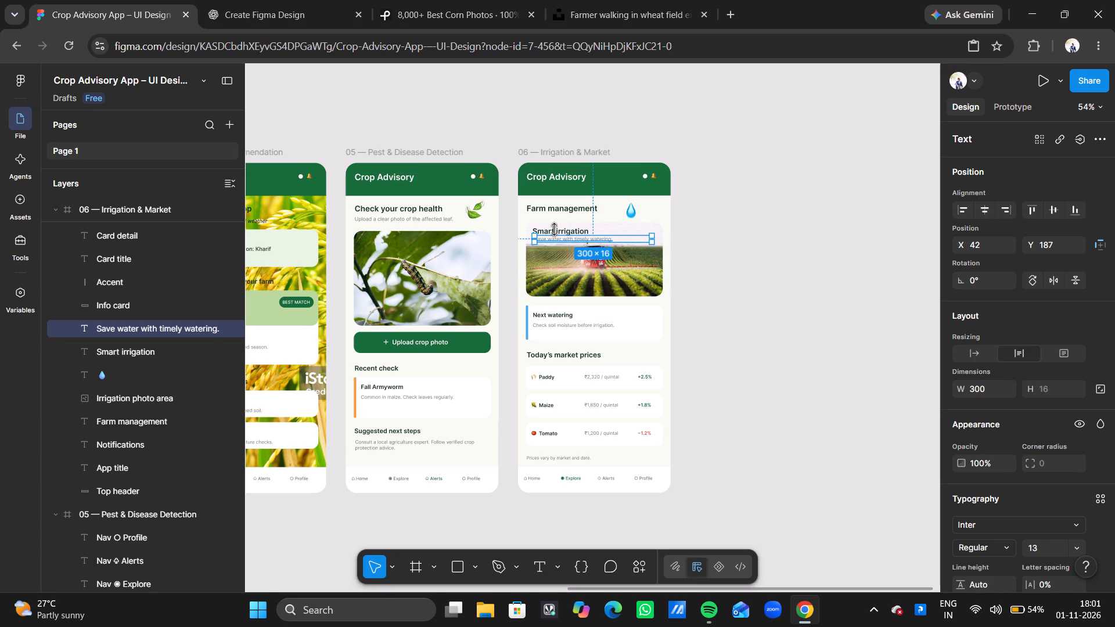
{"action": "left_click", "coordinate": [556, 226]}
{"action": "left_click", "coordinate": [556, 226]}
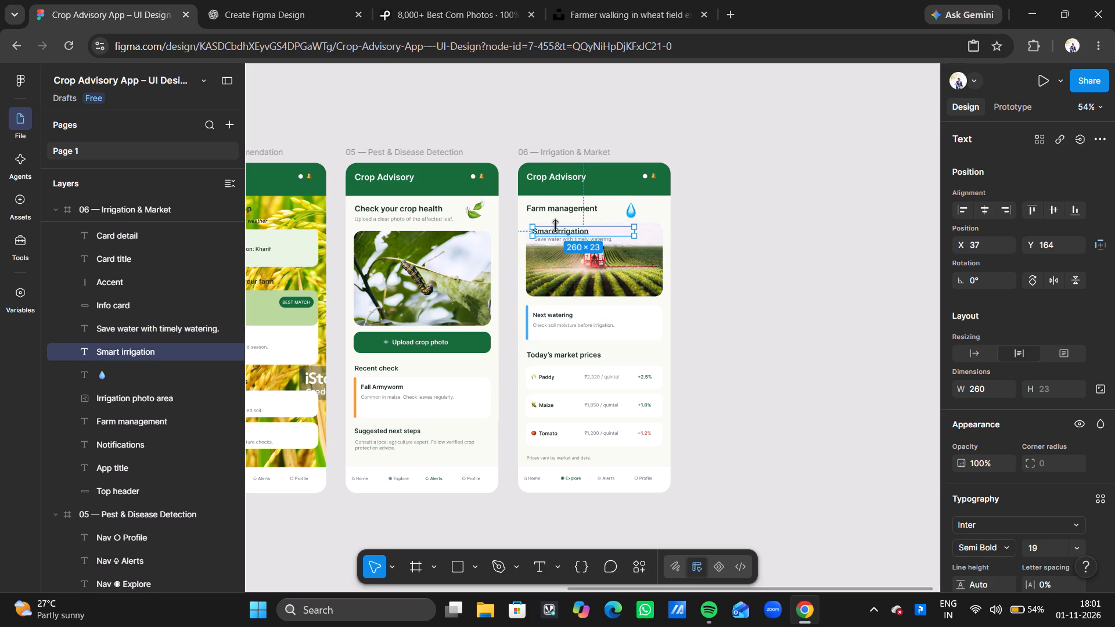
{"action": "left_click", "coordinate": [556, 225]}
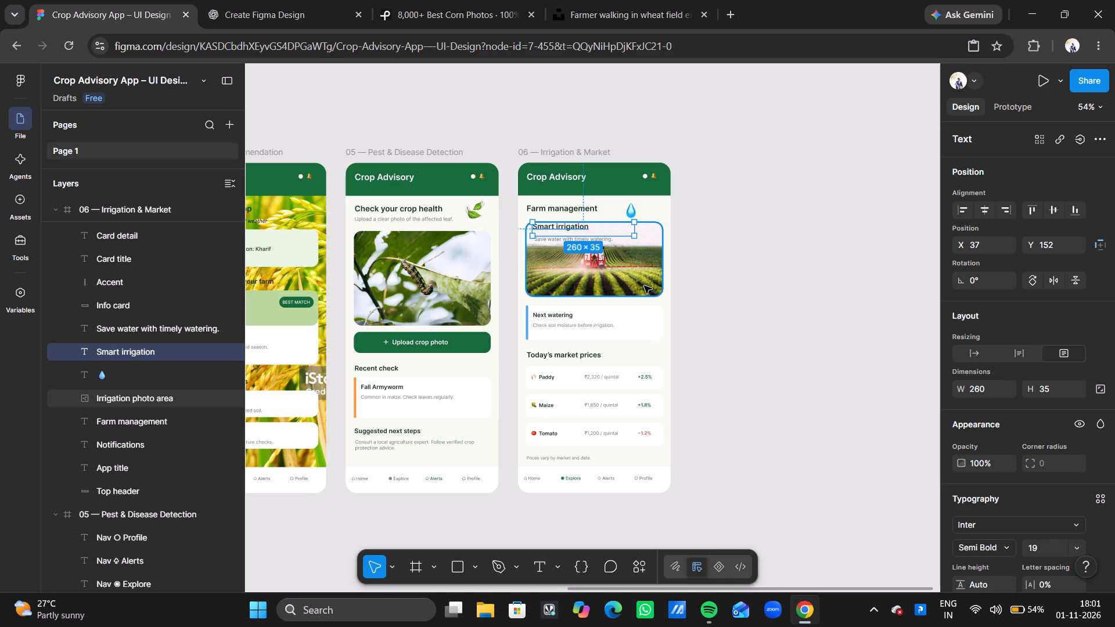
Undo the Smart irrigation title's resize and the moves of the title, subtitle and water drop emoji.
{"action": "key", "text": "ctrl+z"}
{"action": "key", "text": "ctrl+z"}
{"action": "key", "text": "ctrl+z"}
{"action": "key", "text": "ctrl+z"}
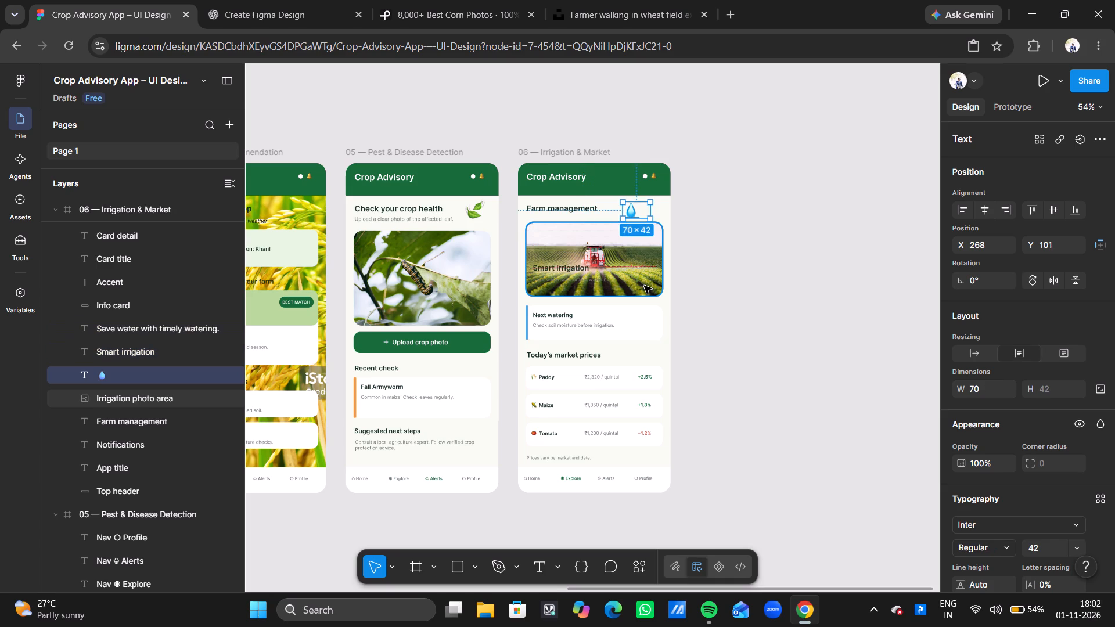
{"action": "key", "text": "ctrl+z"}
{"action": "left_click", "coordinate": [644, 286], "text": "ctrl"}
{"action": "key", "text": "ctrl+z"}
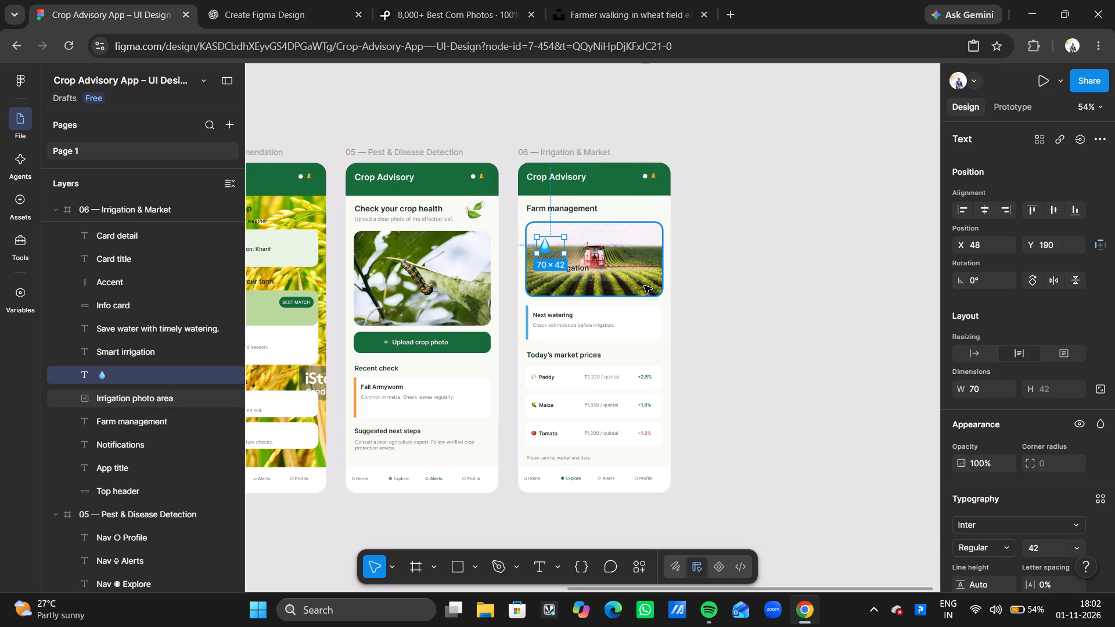
Undo the tractor photo's placement in the Irrigation photo area of the Irrigation & Market screen.
{"action": "key", "text": "ctrl+z"}
{"action": "key", "text": "ctrl+z"}
{"action": "key", "text": "ctrl+z"}
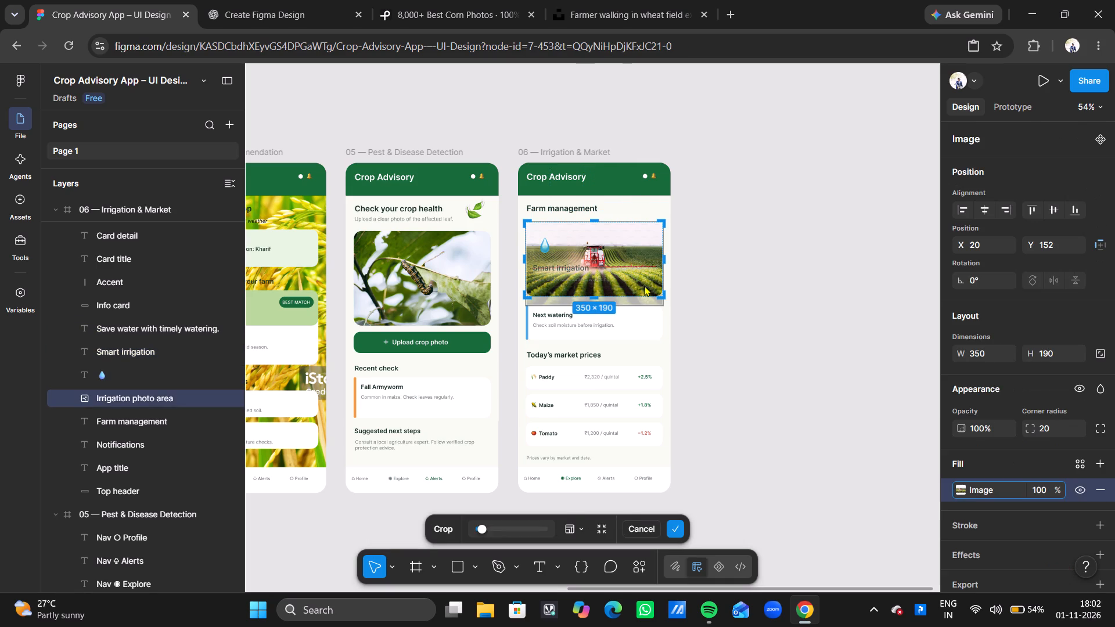
{"action": "left_click", "coordinate": [644, 286], "text": "ctrl"}
{"action": "key", "text": "ctrl+z"}
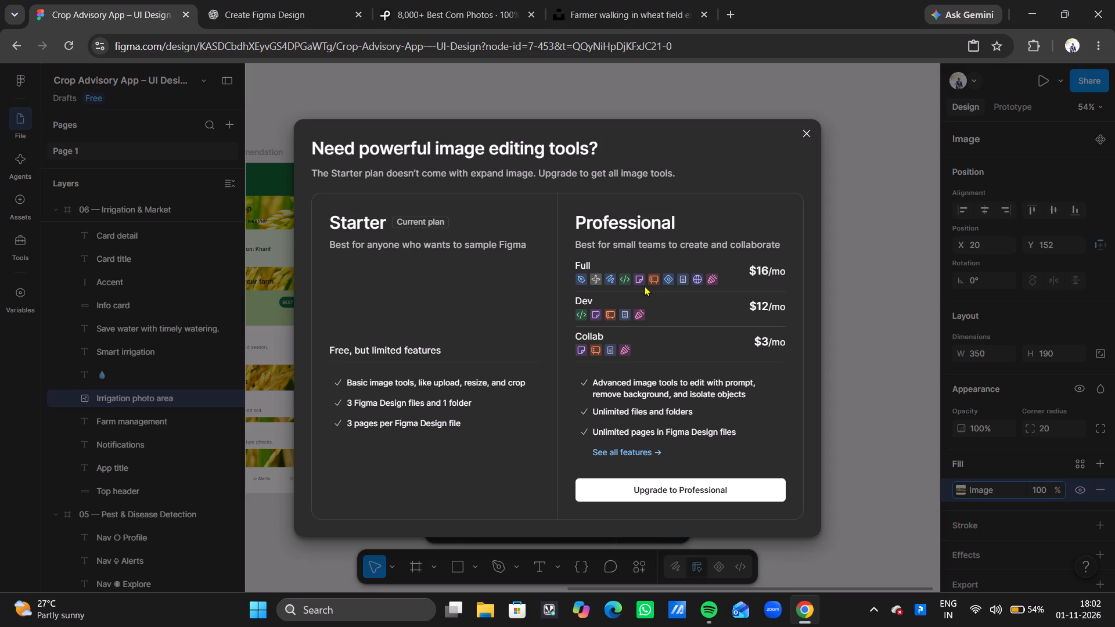
{"action": "left_click", "coordinate": [803, 133]}
{"action": "key", "text": "ctrl+z"}
{"action": "key", "text": "ctrl+z"}
{"action": "key", "text": "ctrl+z"}
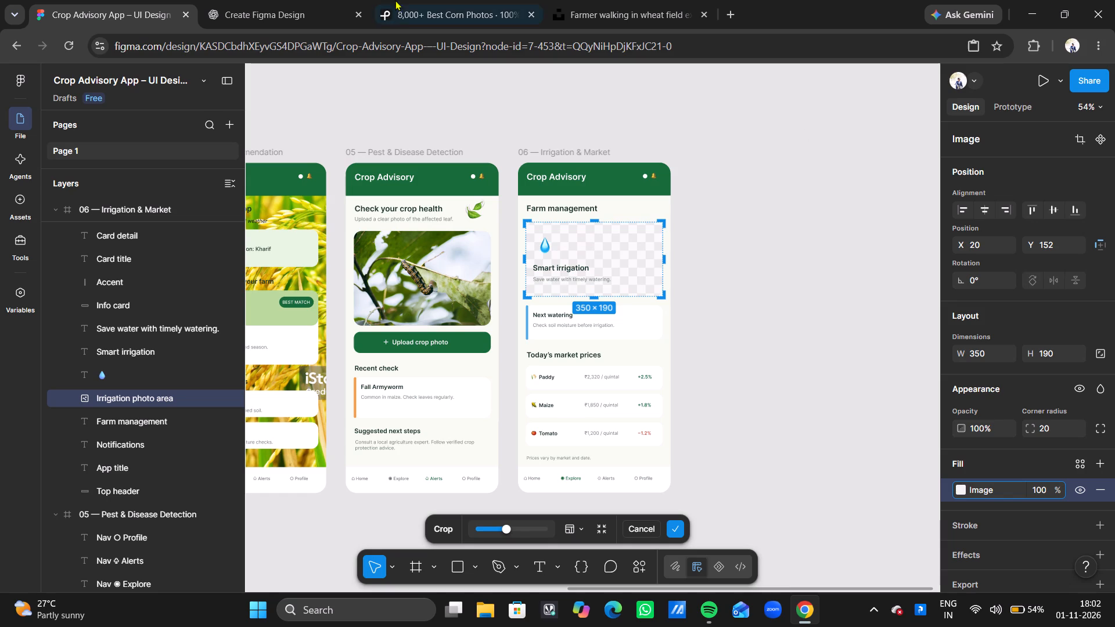
Switch to Unsplash, close the open farmer photo, and search the photos for "smart irigation".
{"action": "left_click", "coordinate": [643, 0]}
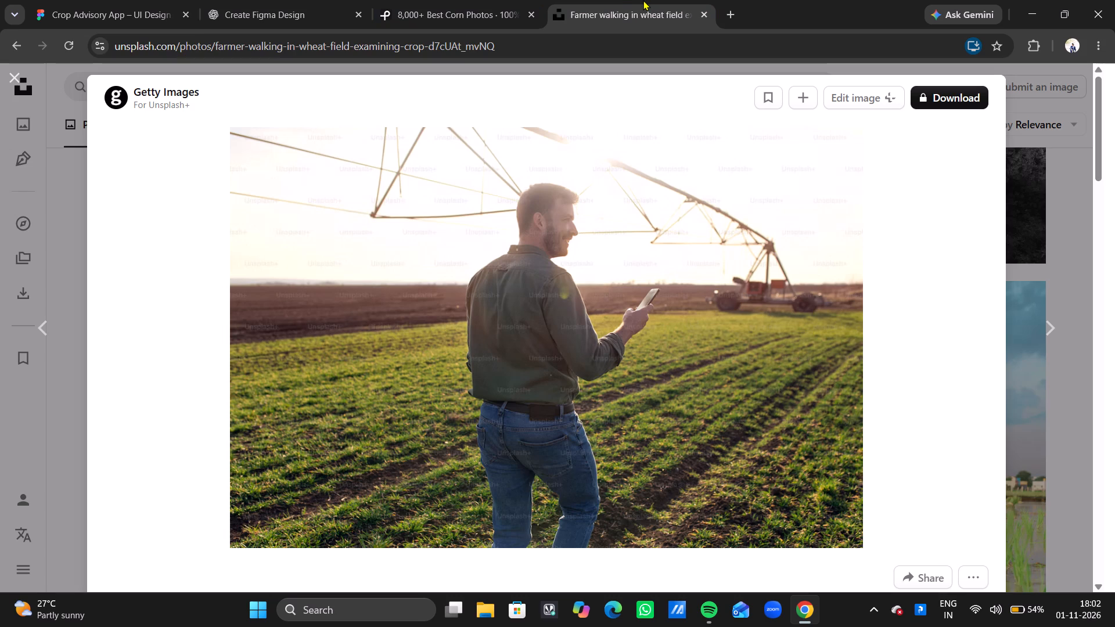
{"action": "left_click", "coordinate": [3, 78]}
{"action": "left_click", "coordinate": [194, 79]}
{"action": "key", "text": "BackSpace"}
{"action": "key", "text": "BackSpace"}
{"action": "key", "text": "BackSpace"}
{"action": "key", "text": "BackSpace"}
{"action": "key", "text": "BackSpace"}
{"action": "key", "text": "BackSpace"}
{"action": "key", "text": "BackSpace"}
{"action": "key", "text": "BackSpace"}
{"action": "key", "text": "BackSpace"}
{"action": "key", "text": "BackSpace"}
{"action": "key", "text": "BackSpace"}
{"action": "key", "text": "BackSpace"}
{"action": "key", "text": "BackSpace"}
{"action": "key", "text": "BackSpace"}
{"action": "key", "text": "BackSpace"}
{"action": "key", "text": "BackSpace"}
{"action": "key", "text": "BackSpace"}
{"action": "key", "text": "BackSpace"}
{"action": "key", "text": "BackSpace"}
{"action": "key", "text": "BackSpace"}
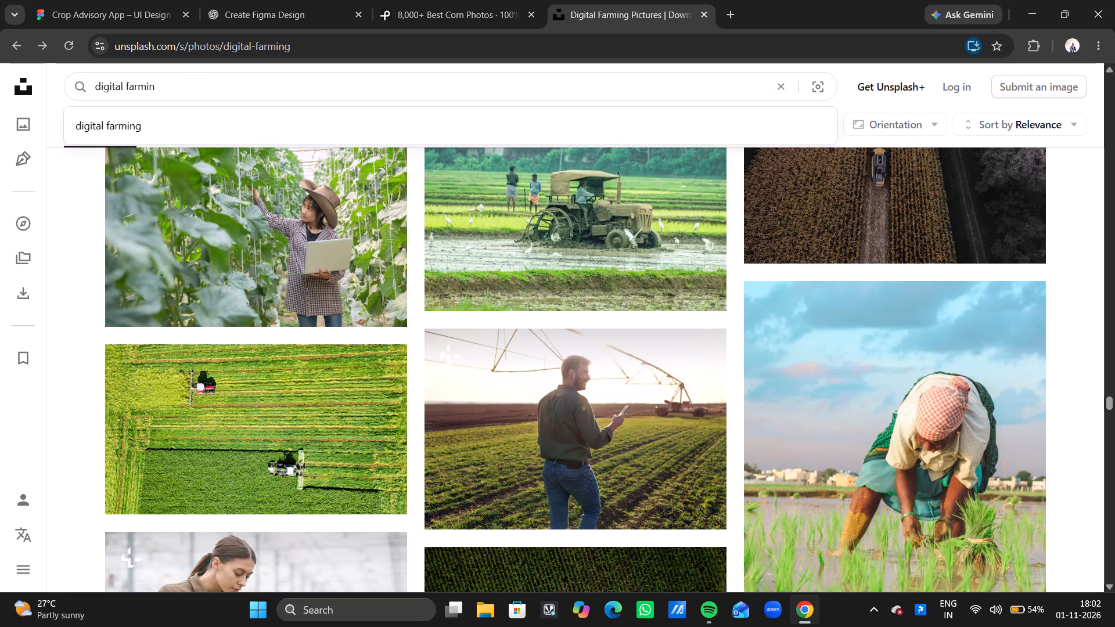
{"action": "type", "text": "smart farm"}
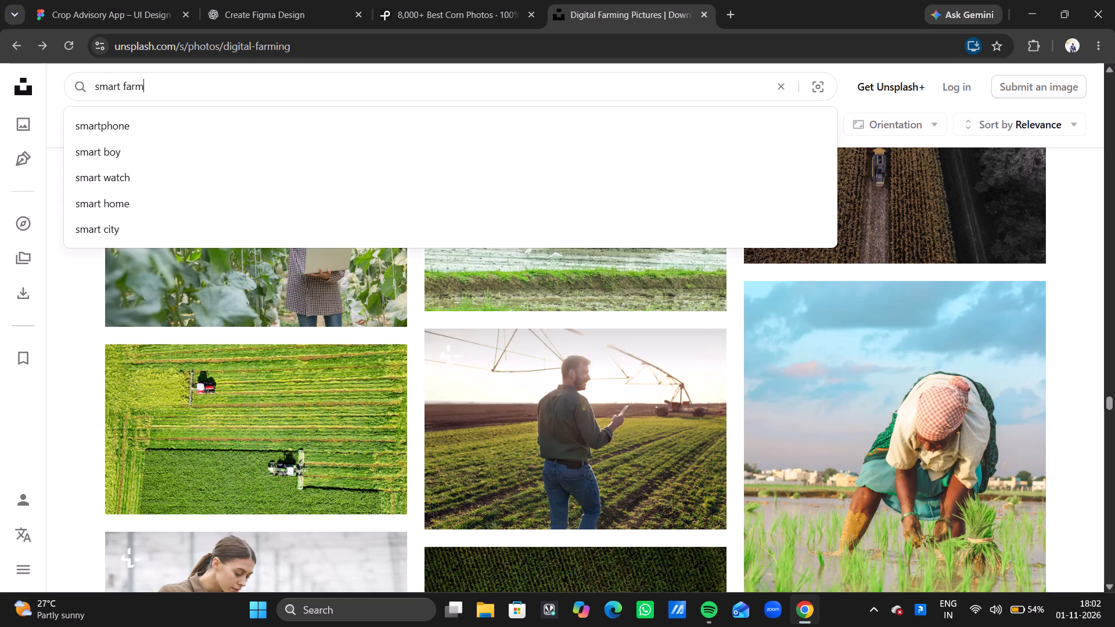
{"action": "key", "text": "BackSpace"}
{"action": "key", "text": "BackSpace"}
{"action": "key", "text": "BackSpace"}
{"action": "key", "text": "BackSpace"}
{"action": "type", "text": "irigu"}
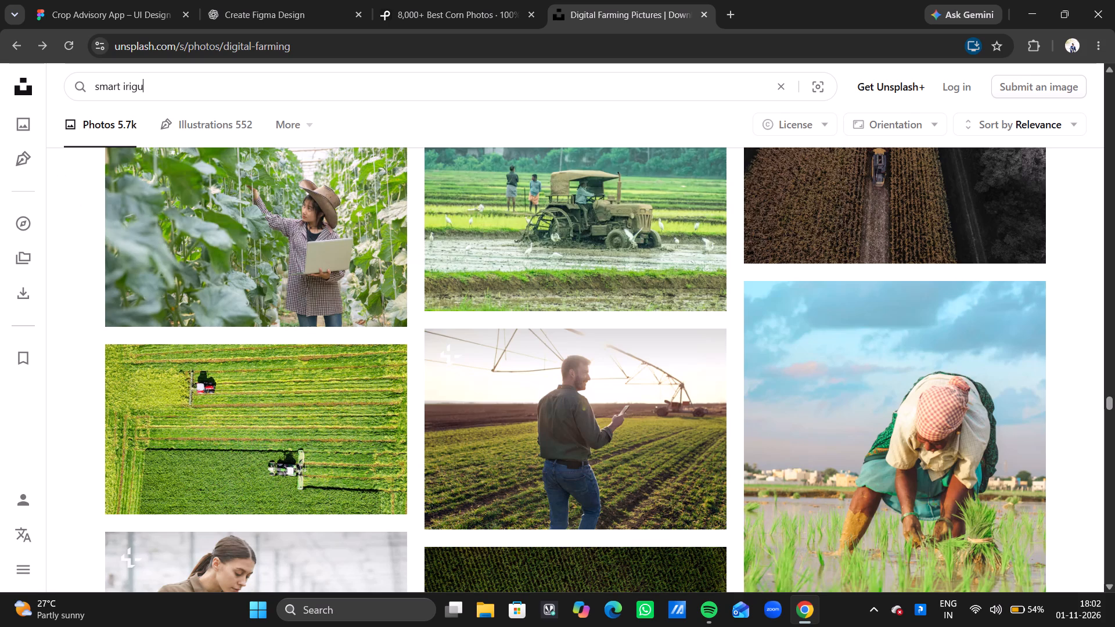
{"action": "key", "text": "BackSpace"}
{"action": "key", "text": "BackSpace"}
{"action": "key", "text": "a"}
{"action": "type", "text": "tion"}
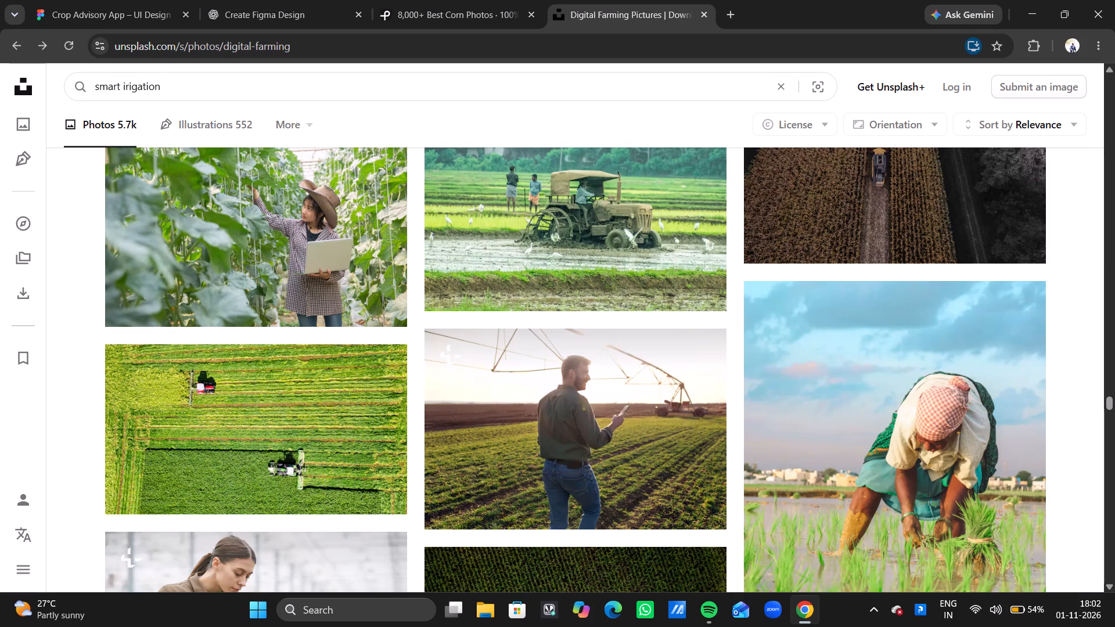
{"action": "key", "text": "Return"}
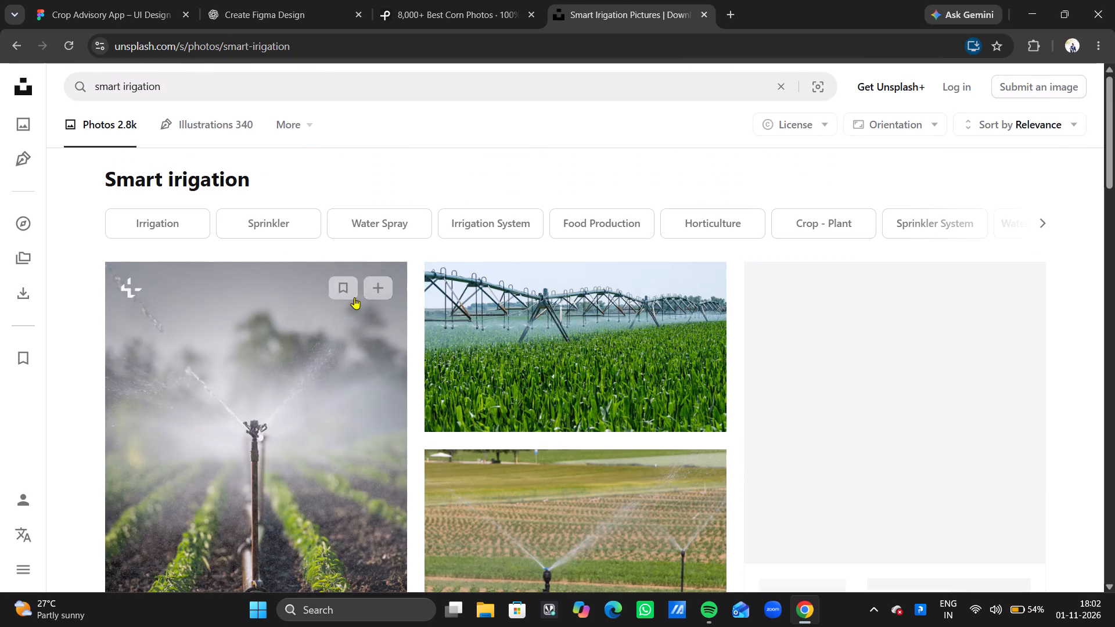
Look through the first batch of photo results for a suitable farm irrigation image.
{"action": "scroll", "coordinate": [354, 297], "scroll_direction": "down", "scroll_amount": 5}
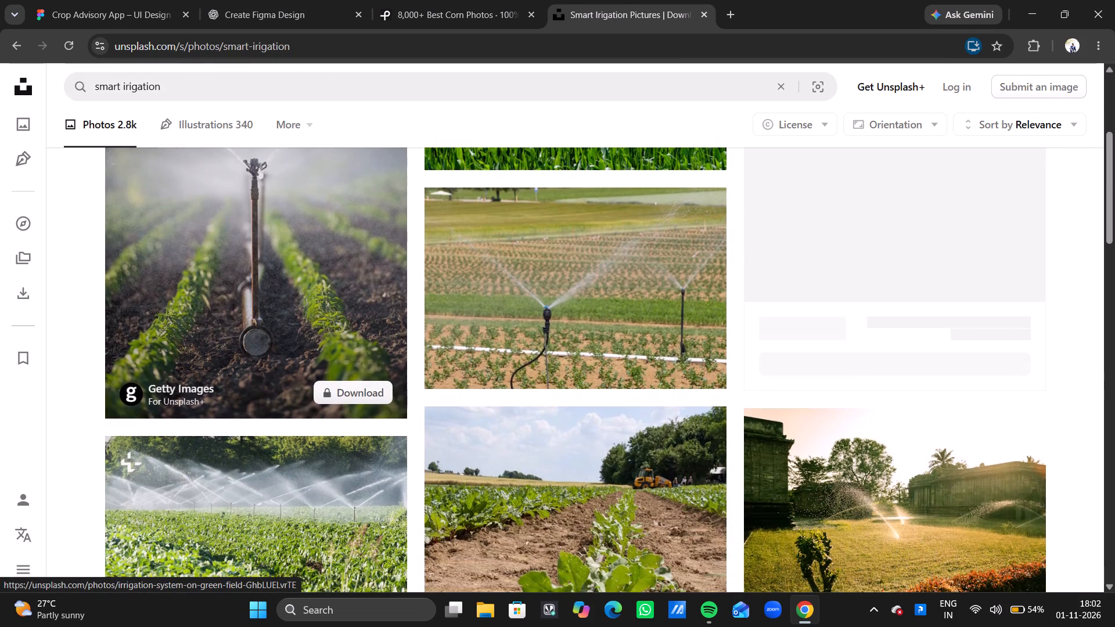
{"action": "scroll", "coordinate": [354, 297], "scroll_direction": "down", "scroll_amount": 3}
{"action": "scroll", "coordinate": [354, 297], "scroll_direction": "up", "scroll_amount": 1}
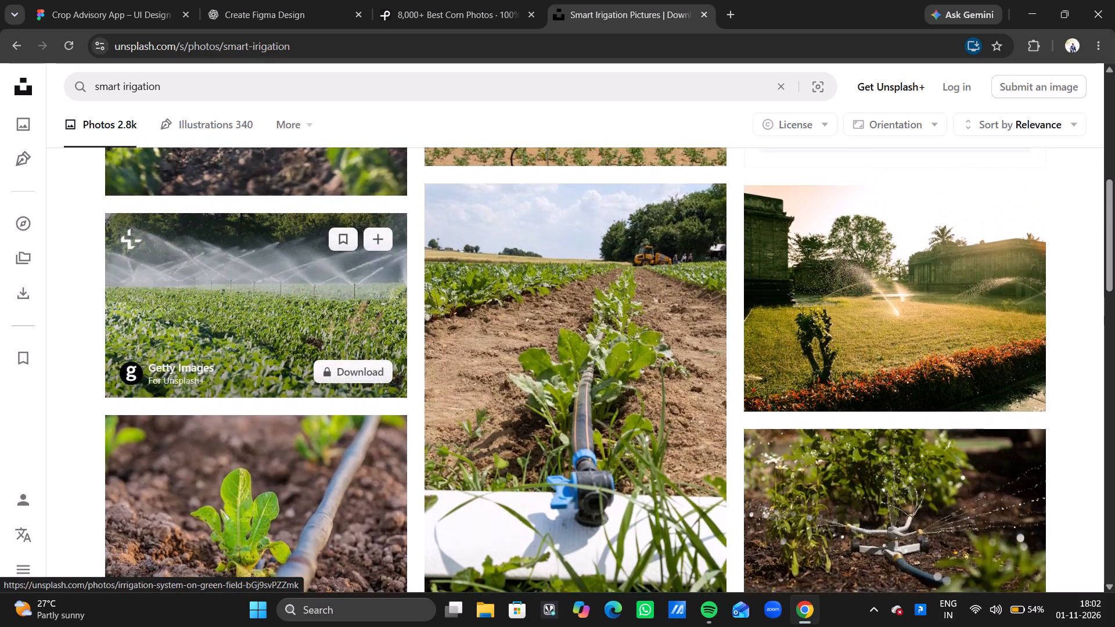
{"action": "scroll", "coordinate": [354, 297], "scroll_direction": "up", "scroll_amount": 1}
{"action": "scroll", "coordinate": [354, 297], "scroll_direction": "down", "scroll_amount": 1}
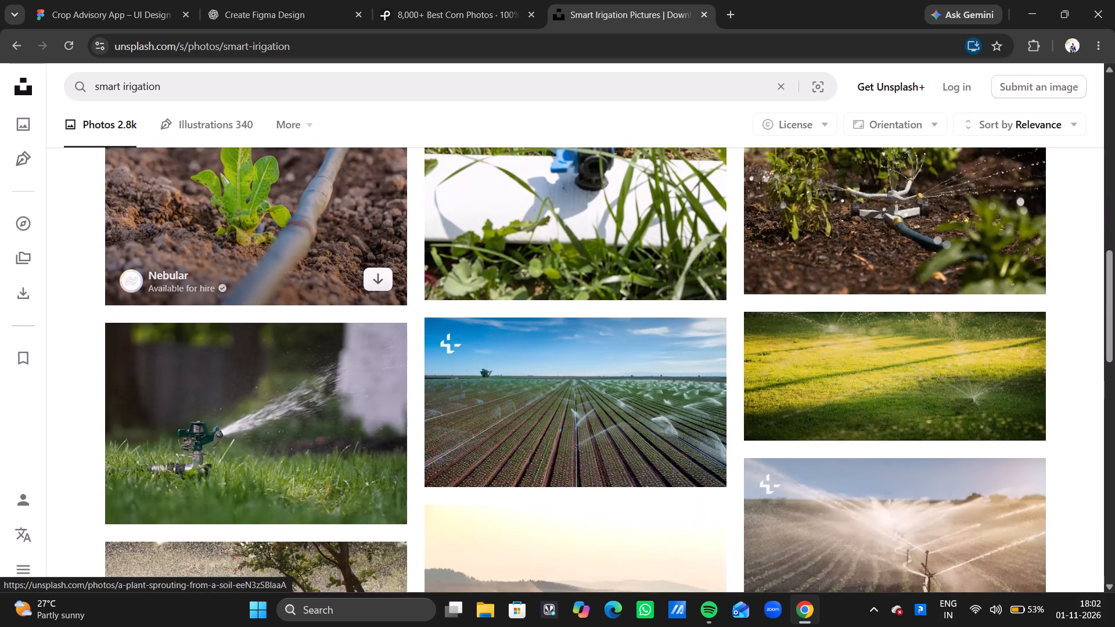
{"action": "scroll", "coordinate": [354, 297], "scroll_direction": "down", "scroll_amount": 2}
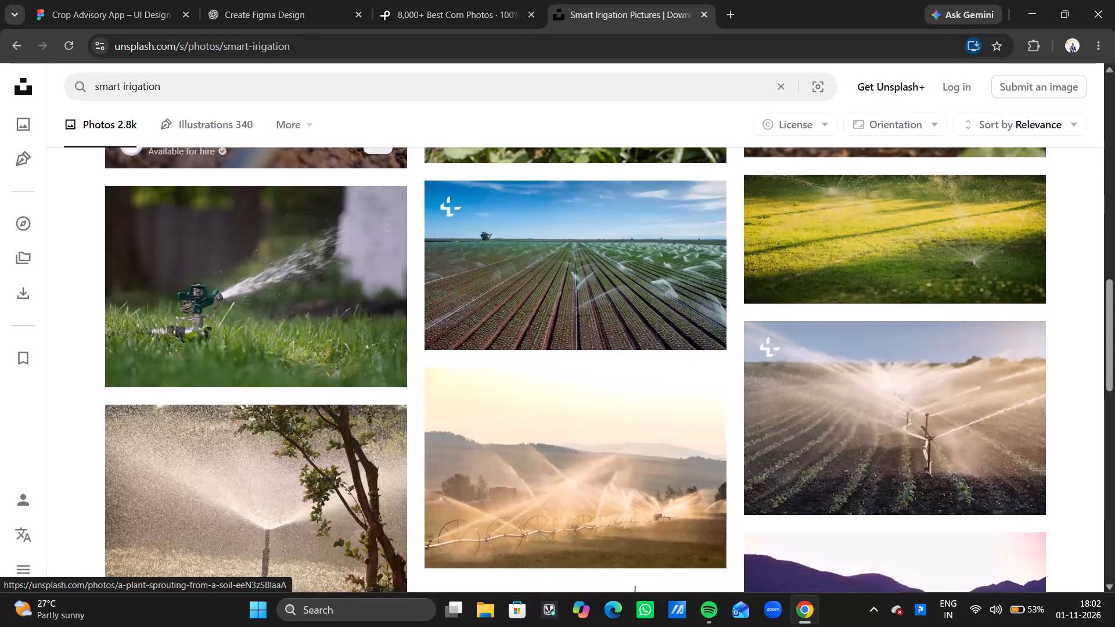
{"action": "scroll", "coordinate": [354, 297], "scroll_direction": "down", "scroll_amount": 4}
{"action": "scroll", "coordinate": [354, 297], "scroll_direction": "up", "scroll_amount": 2}
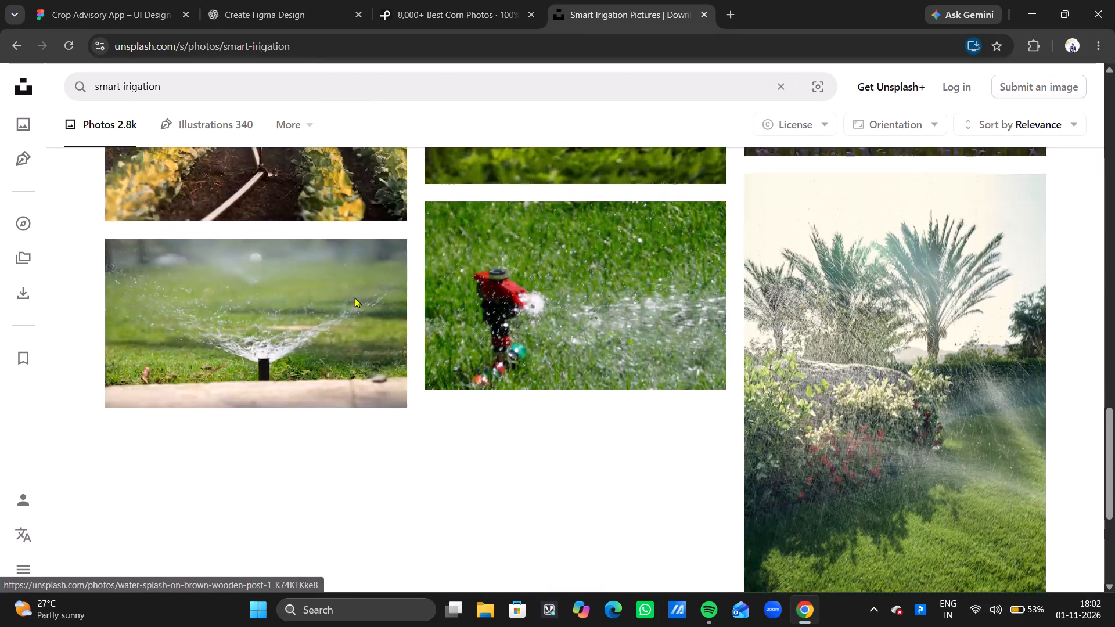
{"action": "scroll", "coordinate": [354, 297], "scroll_direction": "up", "scroll_amount": 2}
{"action": "scroll", "coordinate": [354, 297], "scroll_direction": "down", "scroll_amount": 2}
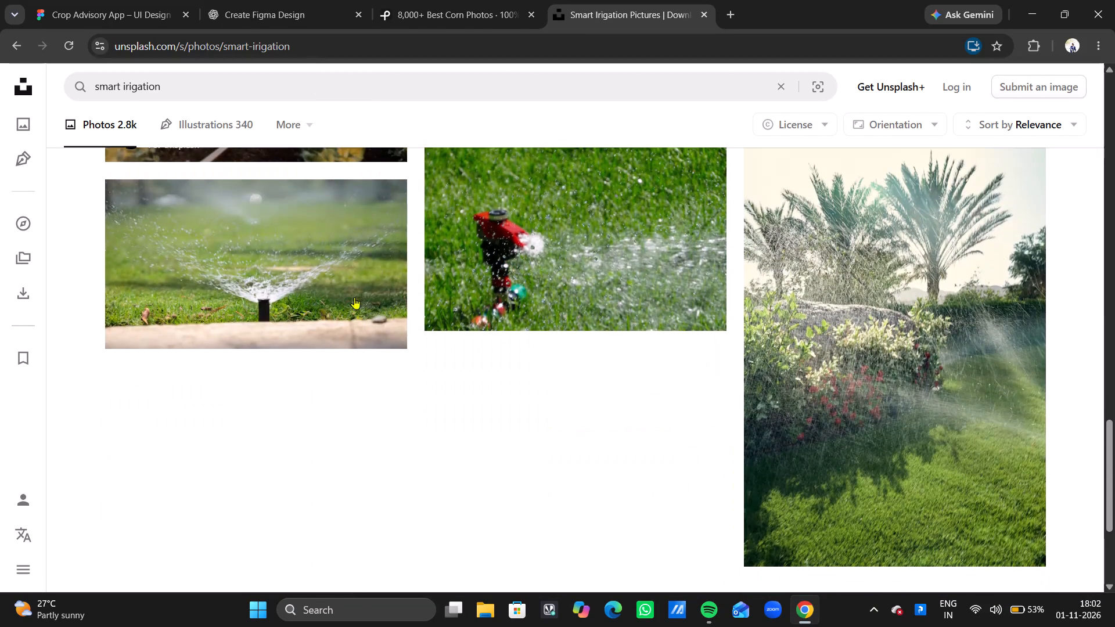
{"action": "scroll", "coordinate": [354, 297], "scroll_direction": "up", "scroll_amount": 2}
{"action": "scroll", "coordinate": [354, 297], "scroll_direction": "down", "scroll_amount": 1}
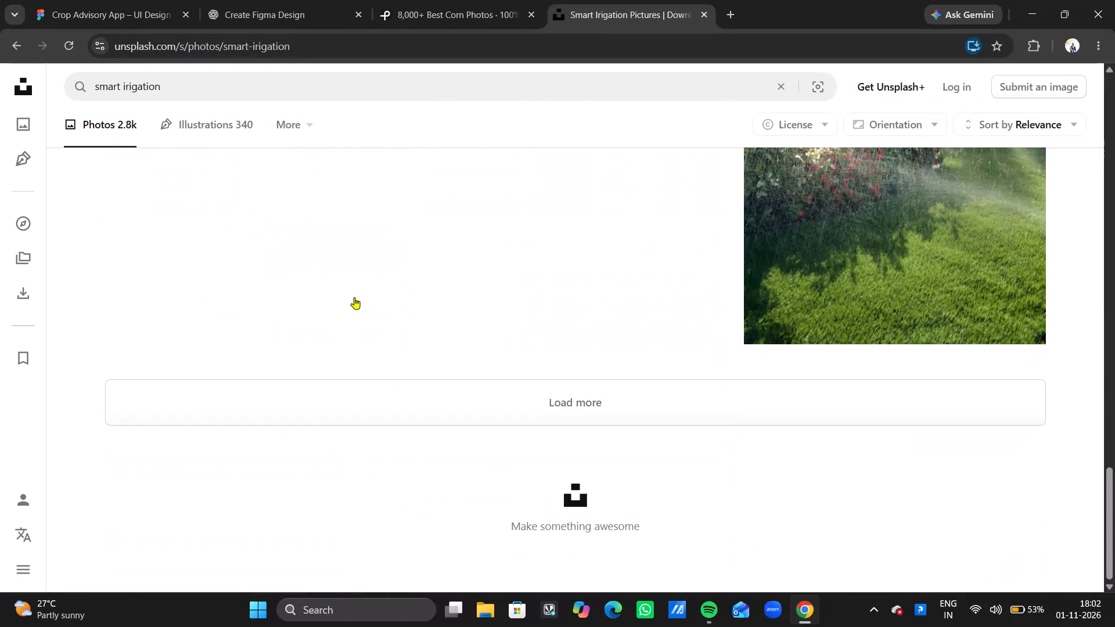
Load more photo results, look through them for a farm irrigation image, and return to the first results.
{"action": "left_click", "coordinate": [584, 402]}
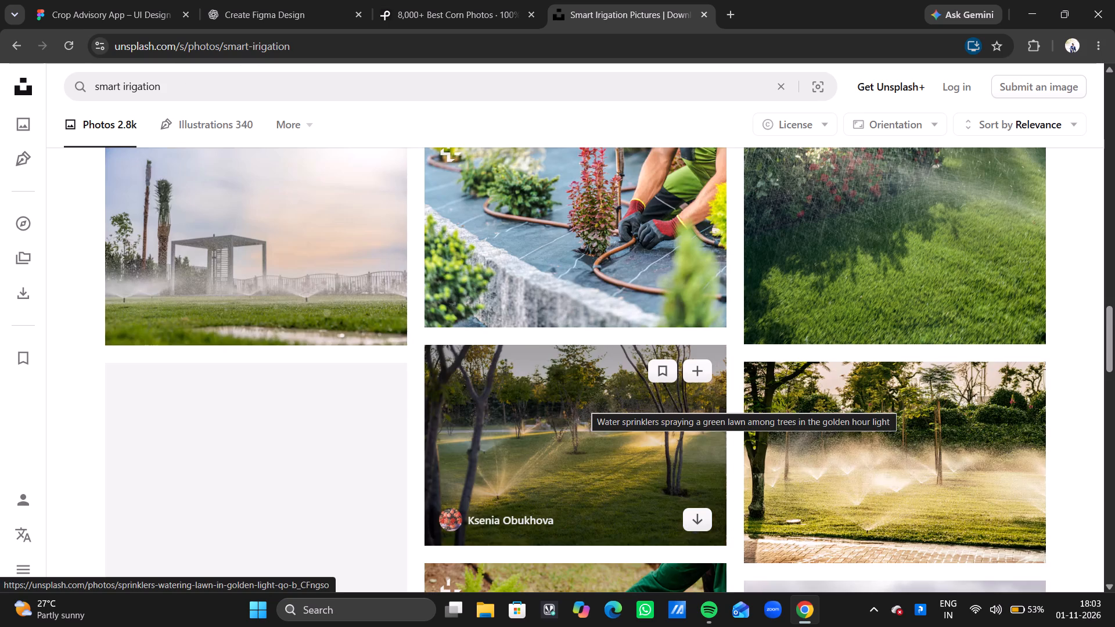
{"action": "scroll", "coordinate": [584, 402], "scroll_direction": "down", "scroll_amount": 3}
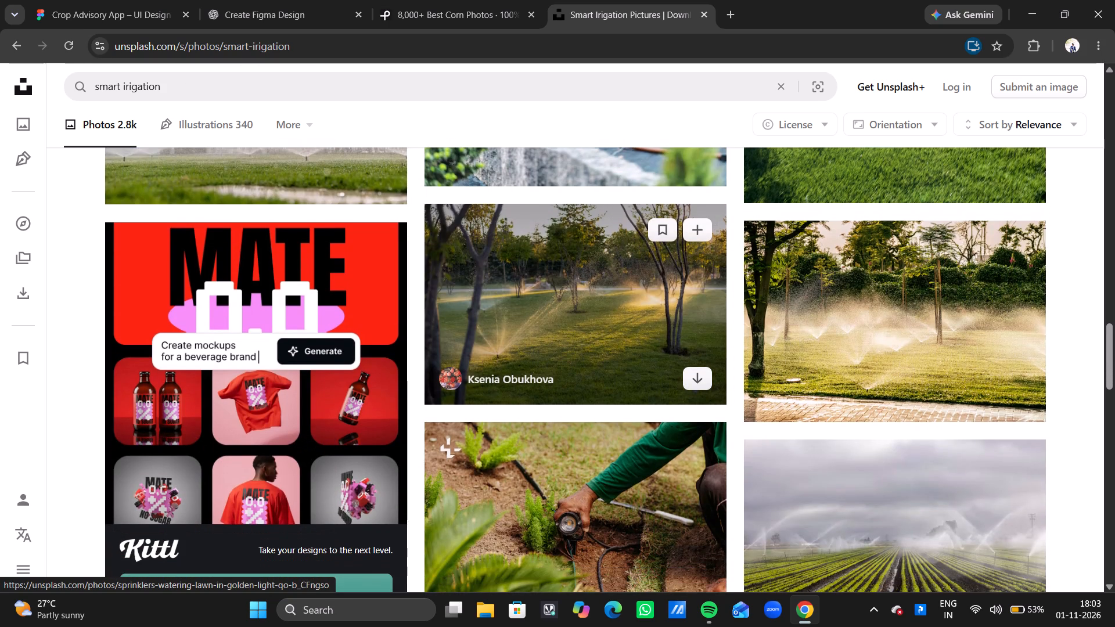
{"action": "scroll", "coordinate": [584, 402], "scroll_direction": "down", "scroll_amount": 2}
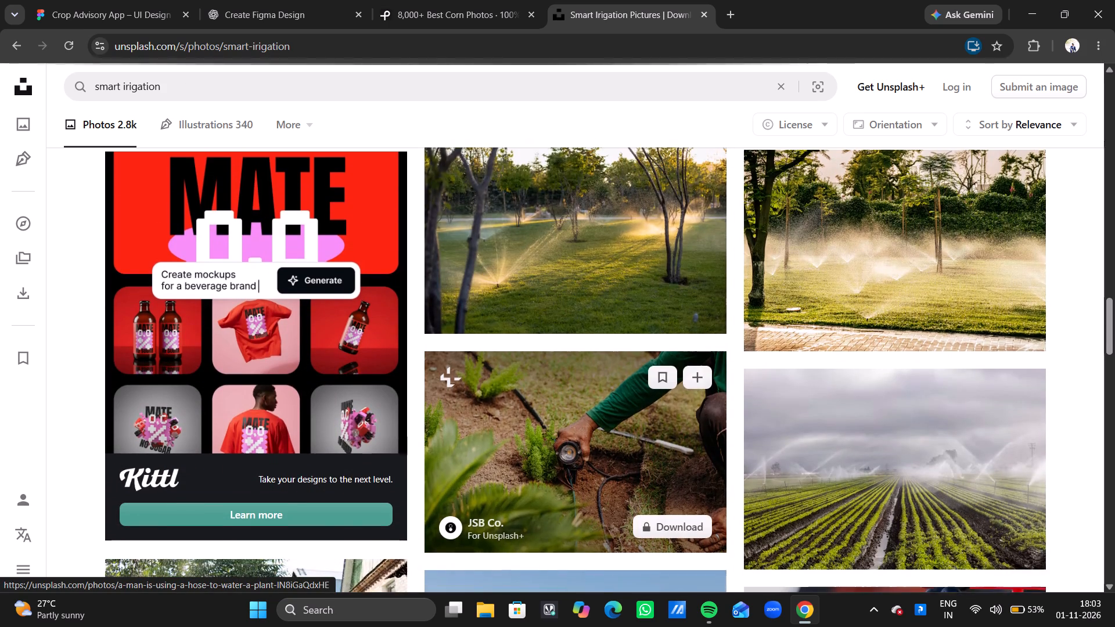
{"action": "scroll", "coordinate": [584, 402], "scroll_direction": "down", "scroll_amount": 4}
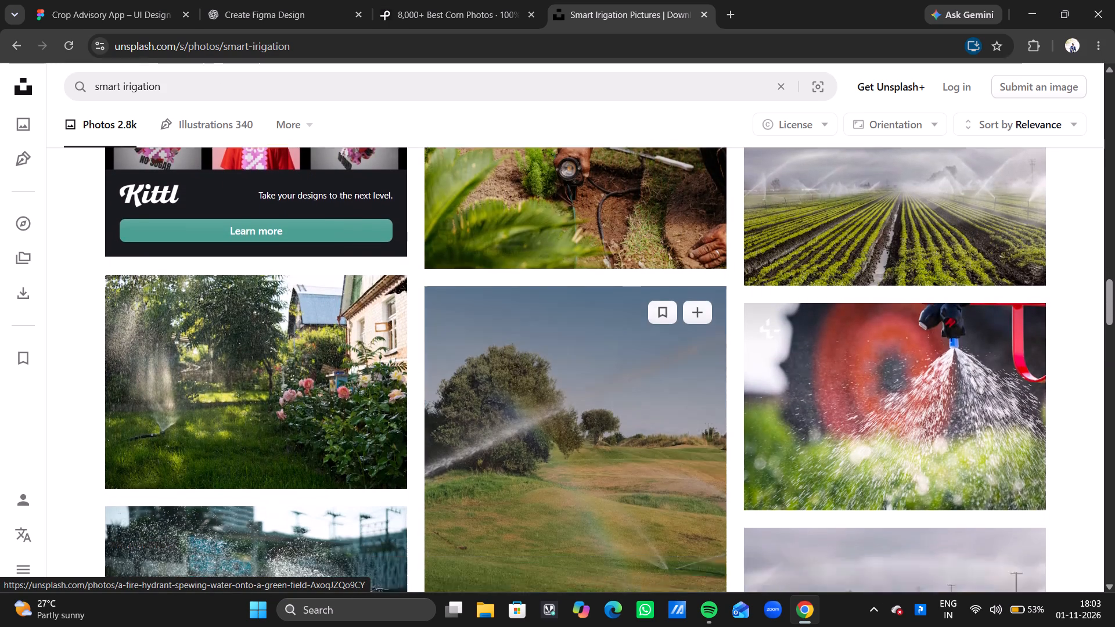
{"action": "scroll", "coordinate": [584, 402], "scroll_direction": "down", "scroll_amount": 3}
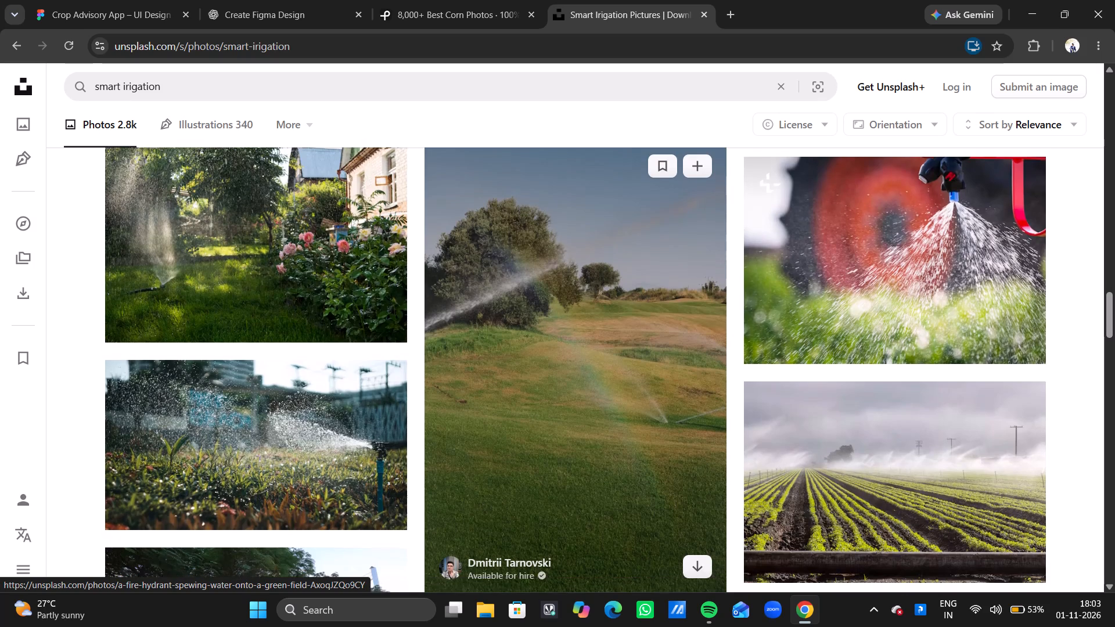
{"action": "scroll", "coordinate": [584, 402], "scroll_direction": "down", "scroll_amount": 2}
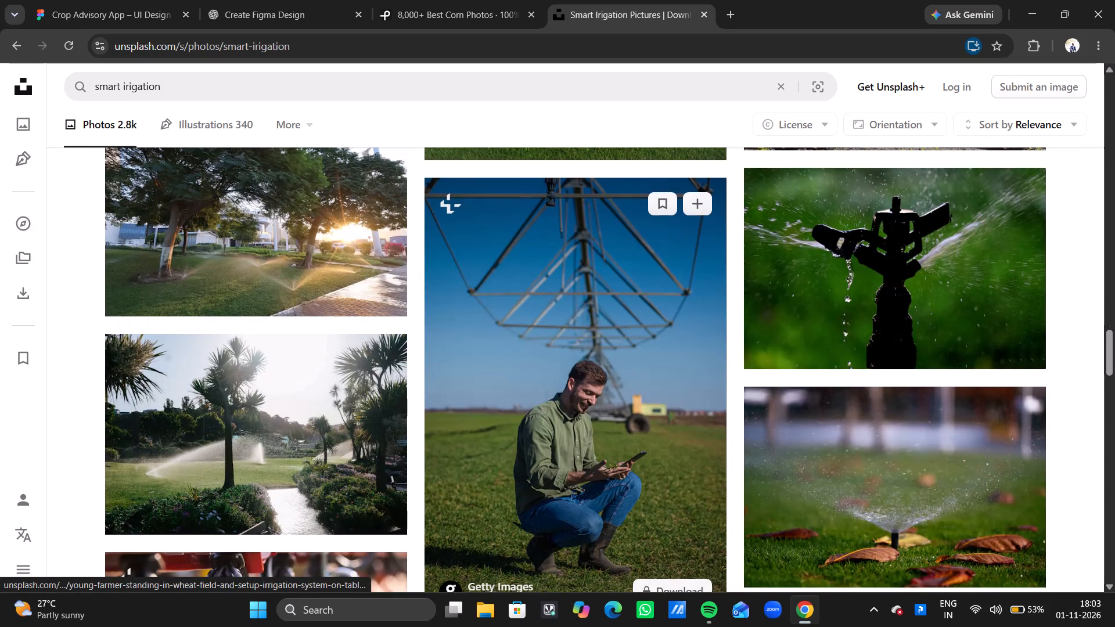
{"action": "scroll", "coordinate": [584, 402], "scroll_direction": "down", "scroll_amount": 3}
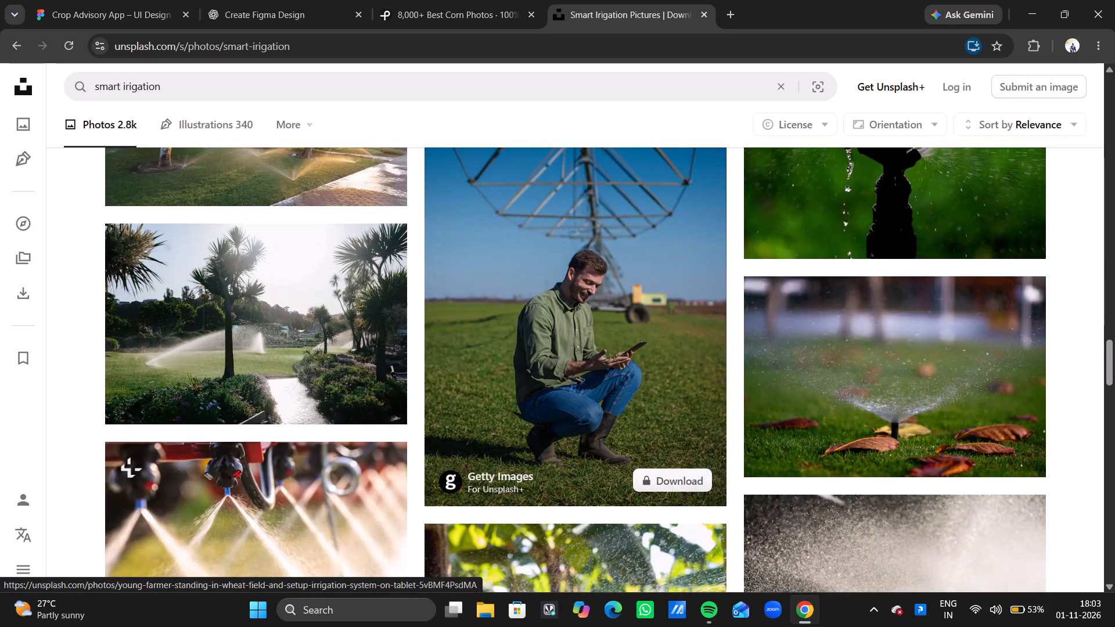
{"action": "scroll", "coordinate": [584, 402], "scroll_direction": "down", "scroll_amount": 3}
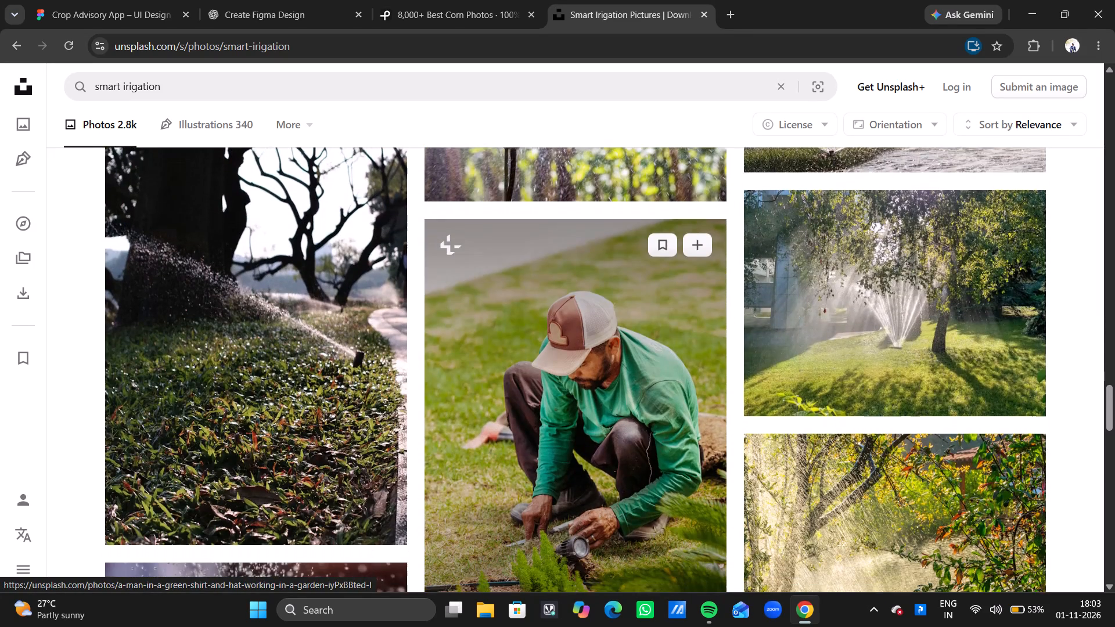
{"action": "scroll", "coordinate": [584, 402], "scroll_direction": "down", "scroll_amount": 3}
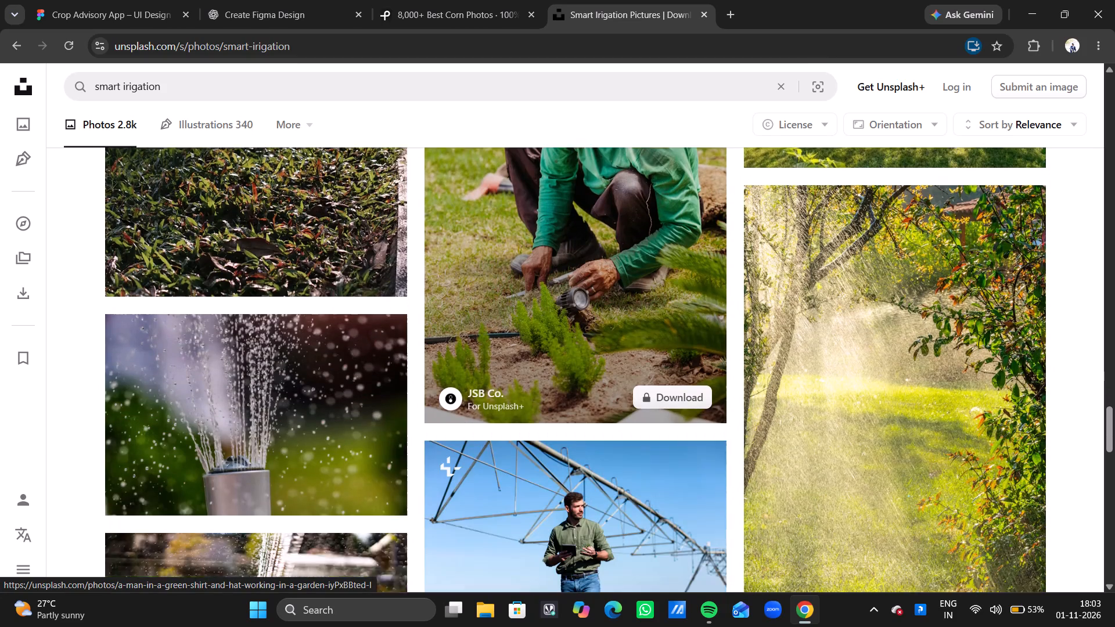
{"action": "scroll", "coordinate": [584, 402], "scroll_direction": "down", "scroll_amount": 2}
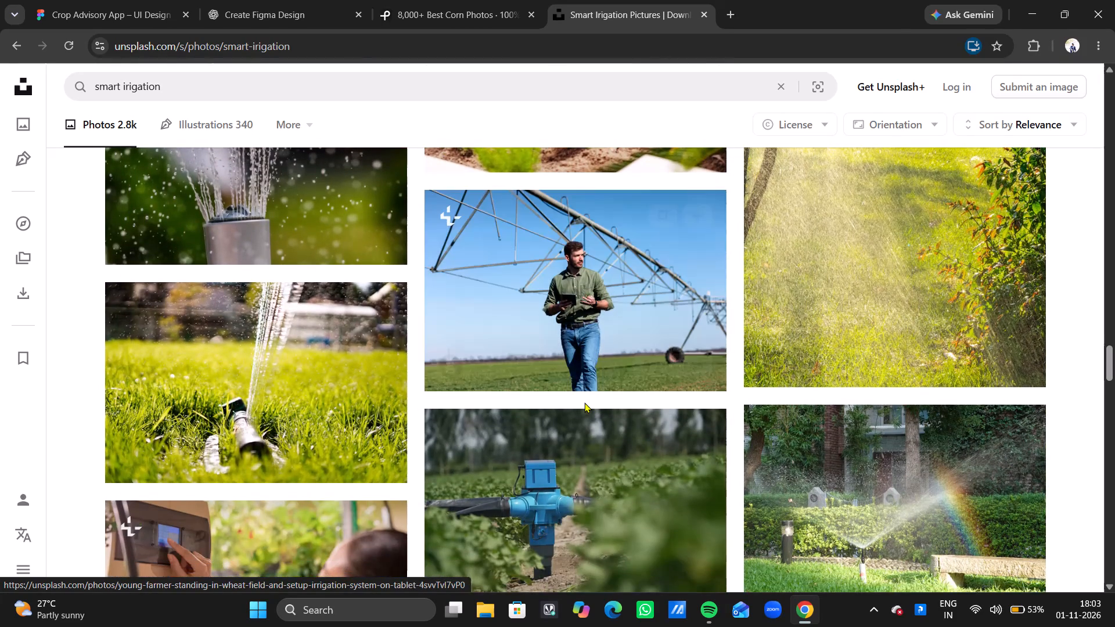
{"action": "scroll", "coordinate": [584, 402], "scroll_direction": "down", "scroll_amount": 3}
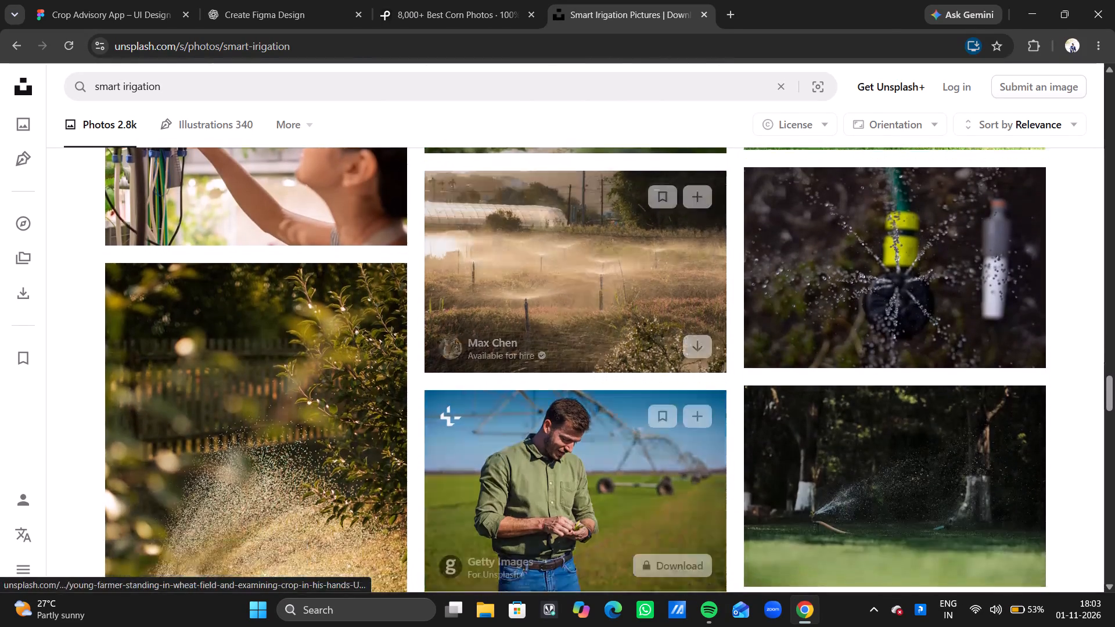
{"action": "scroll", "coordinate": [584, 402], "scroll_direction": "down", "scroll_amount": 2}
{"action": "scroll", "coordinate": [584, 402], "scroll_direction": "up", "scroll_amount": 13}
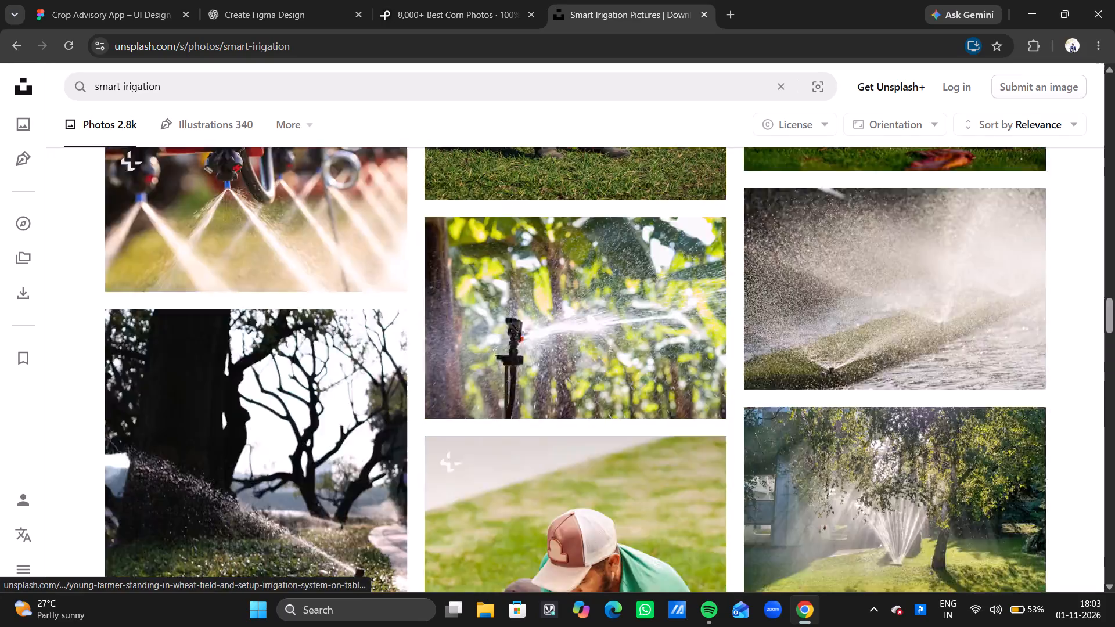
{"action": "scroll", "coordinate": [584, 402], "scroll_direction": "up", "scroll_amount": 6}
{"action": "scroll", "coordinate": [584, 402], "scroll_direction": "down", "scroll_amount": 2}
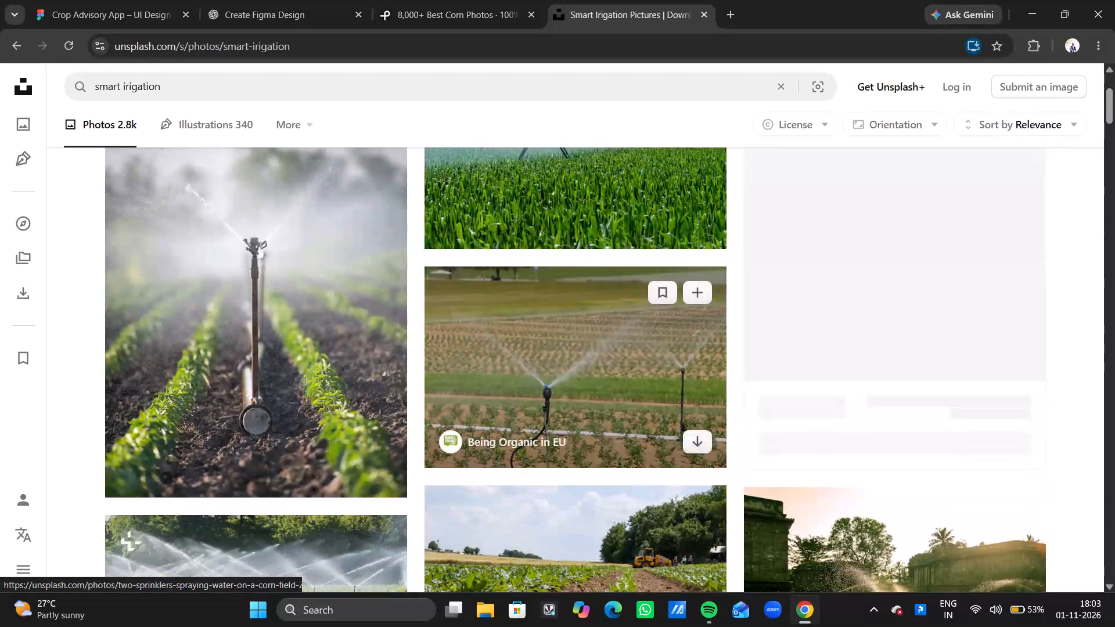
Copy the Getty Images photo of a sprinkler standing between green crop rows and switch back to the Figma design.
{"action": "left_click", "coordinate": [275, 351]}
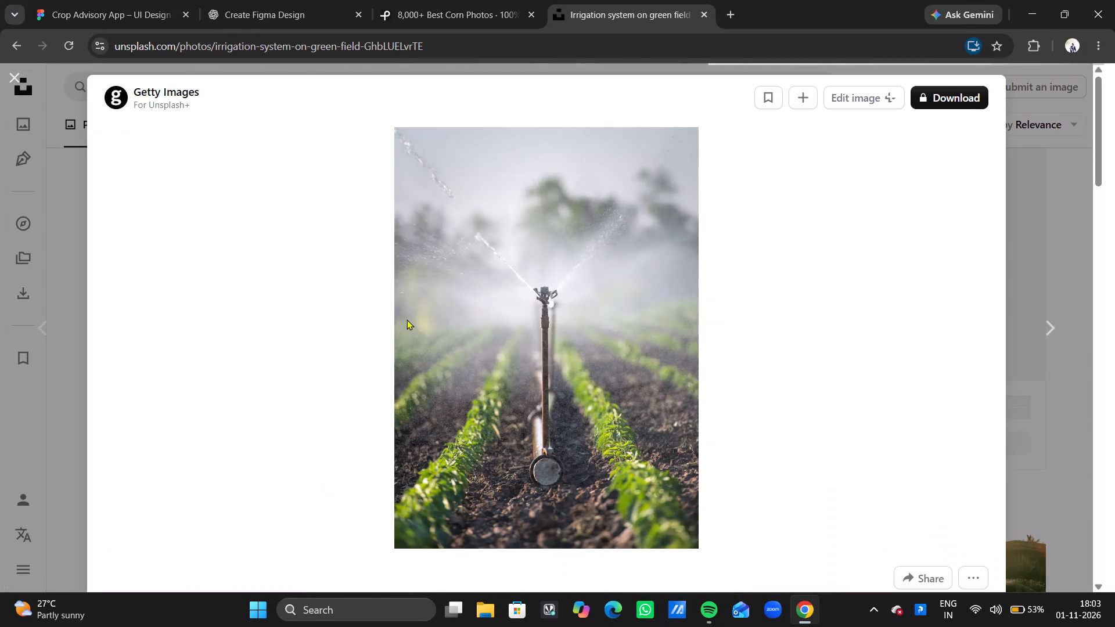
{"action": "right_click", "coordinate": [531, 361]}
{"action": "left_click", "coordinate": [601, 414]}
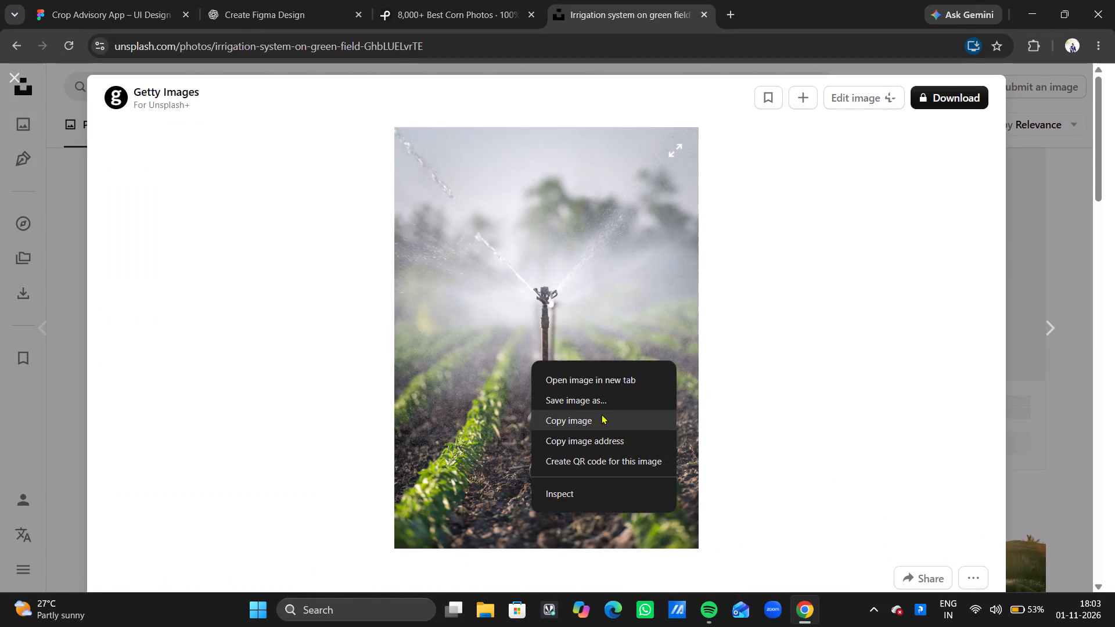
{"action": "left_click", "coordinate": [46, 0]}
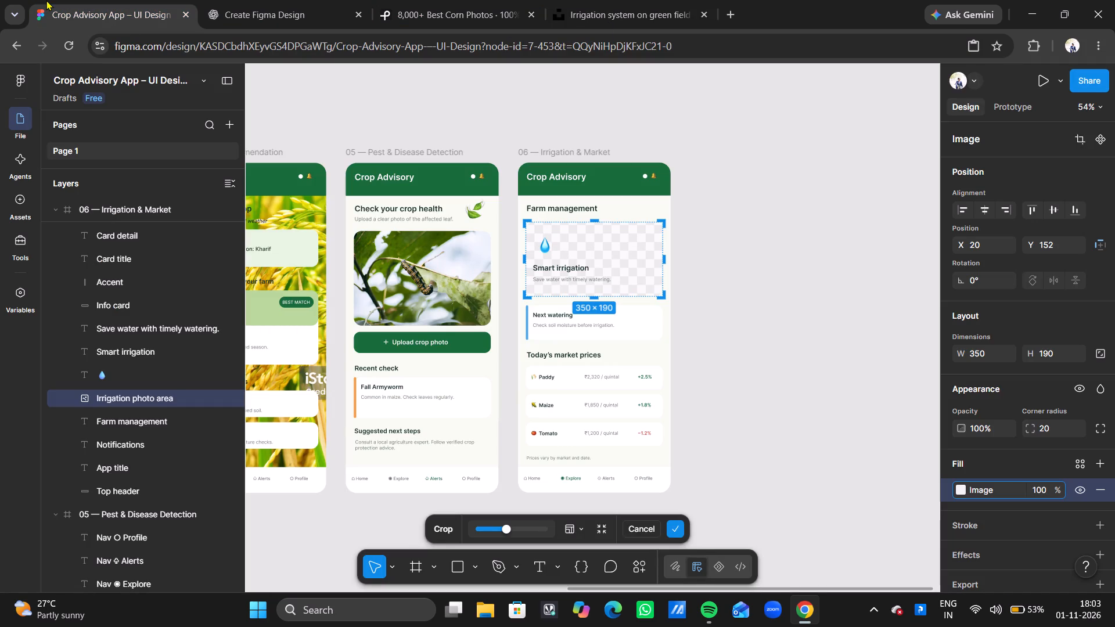
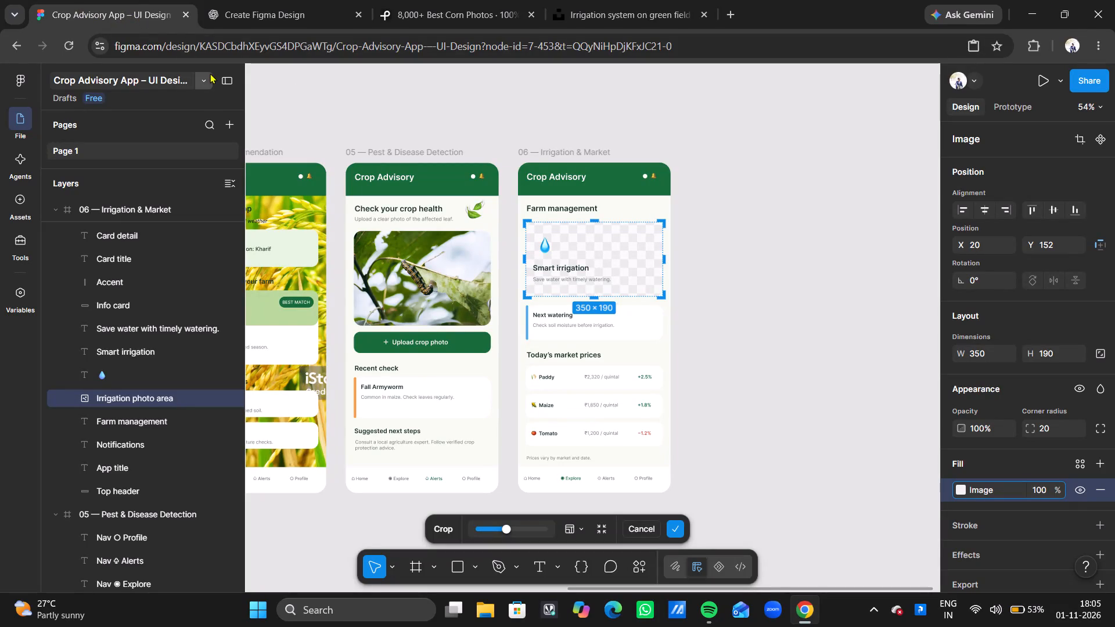
Fill the Irrigation photo area with the copied sprinkler photo.
{"action": "left_click", "coordinate": [654, 261]}
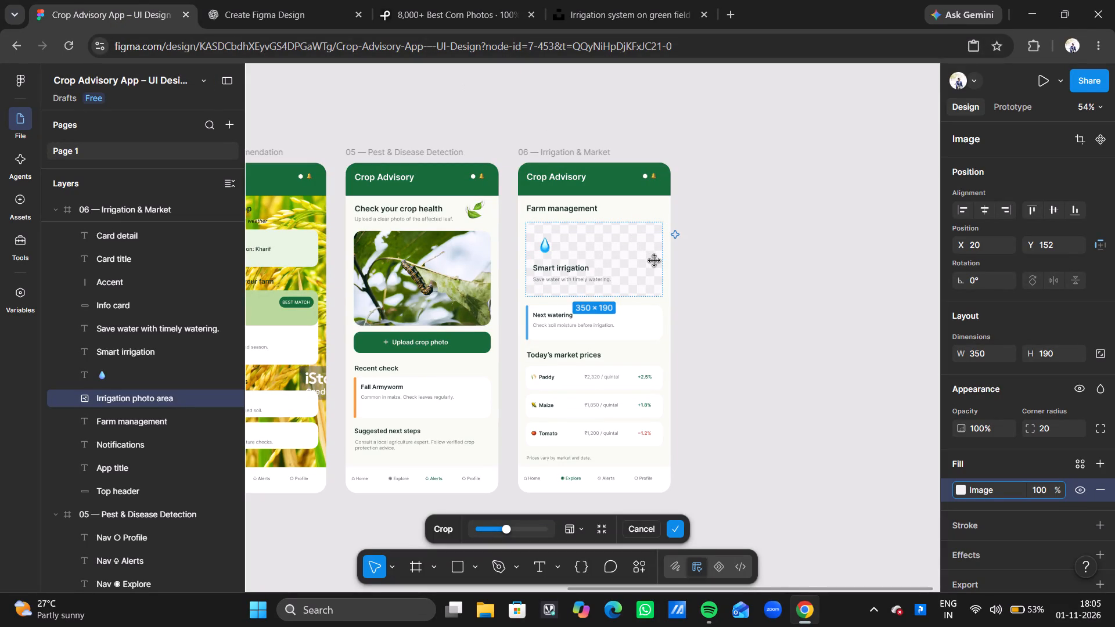
{"action": "left_click", "coordinate": [958, 484]}
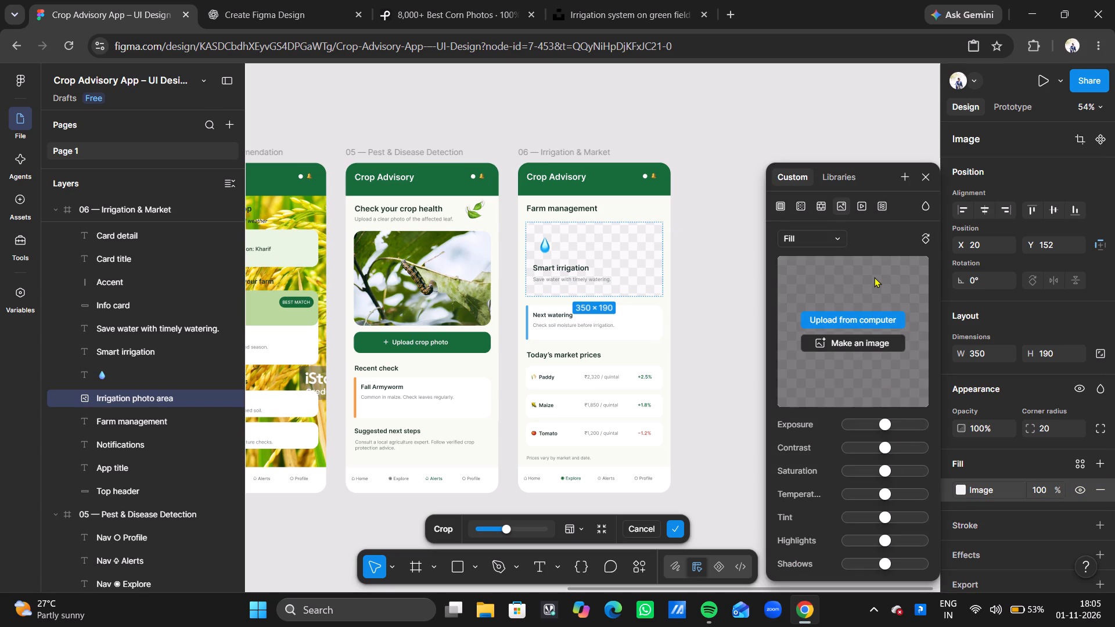
{"action": "left_click", "coordinate": [874, 277]}
{"action": "key", "text": "ctrl+v"}
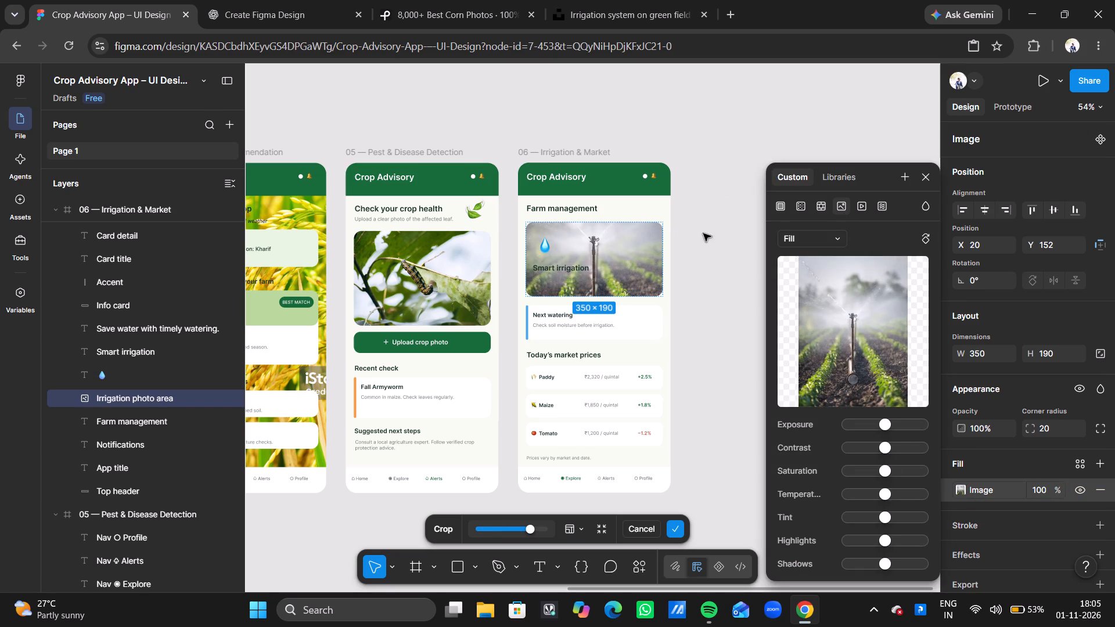
Set the sprinkler image fill to Crop and reposition the photo inside its area so the sprinkler stands near the centre.
{"action": "left_click", "coordinate": [835, 237]}
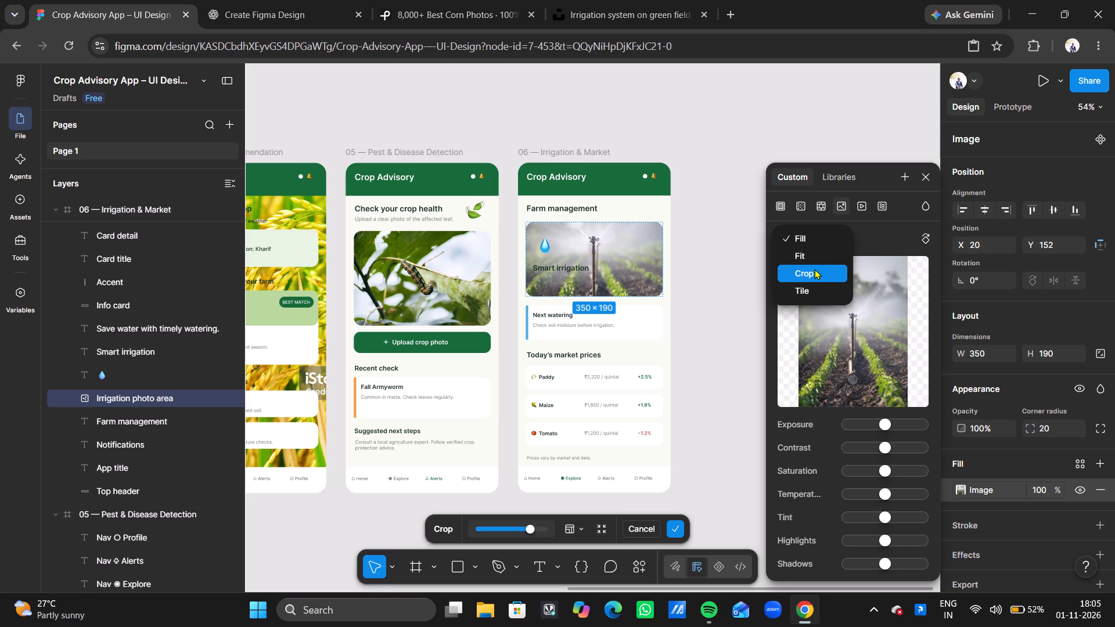
{"action": "left_click", "coordinate": [814, 269]}
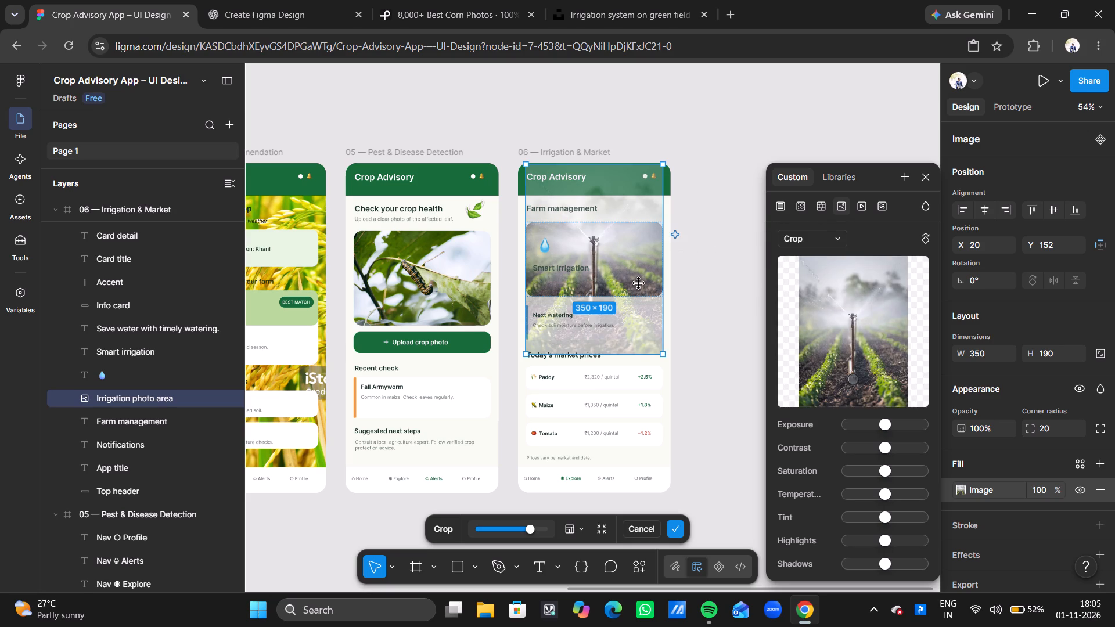
{"action": "left_click_drag", "start_coordinate": [639, 283], "coordinate": [645, 294]}
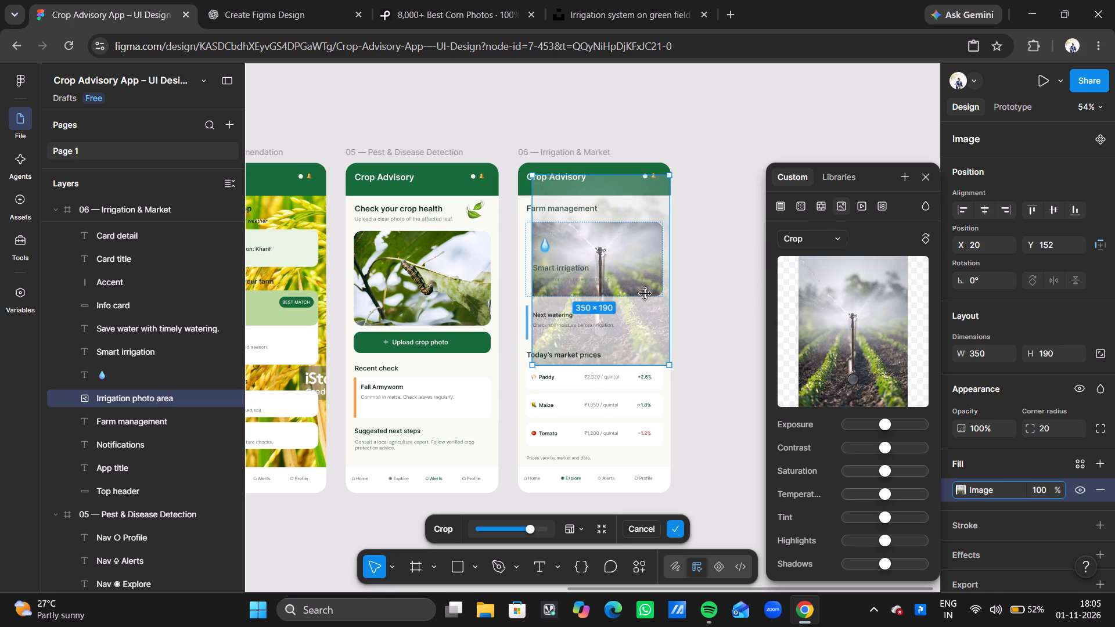
{"action": "left_click_drag", "start_coordinate": [645, 294], "coordinate": [644, 294]}
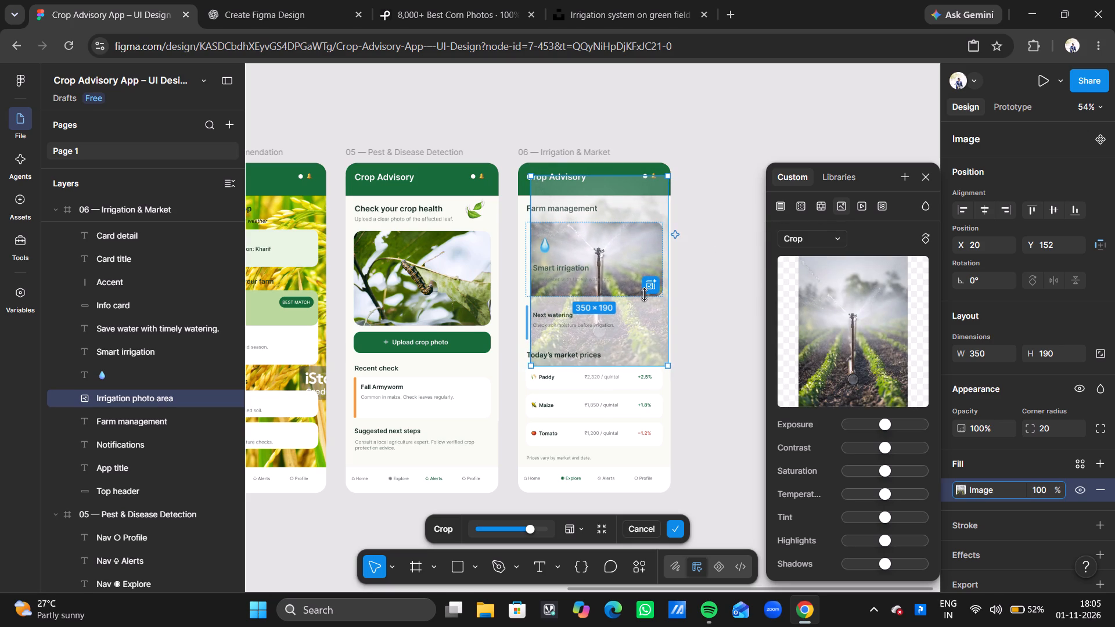
{"action": "left_click", "coordinate": [717, 279]}
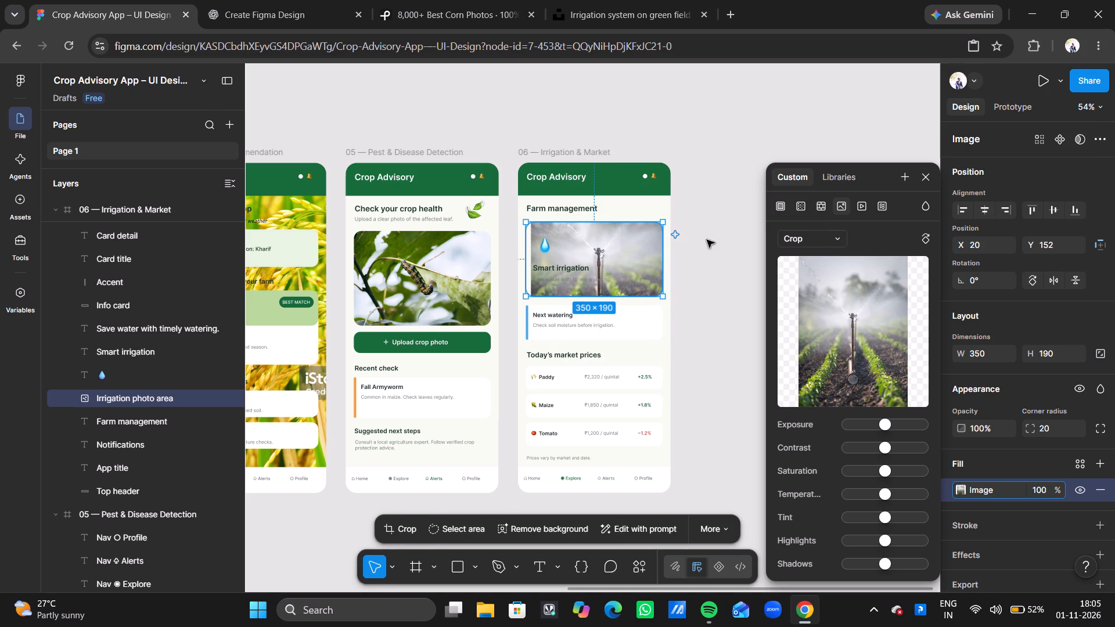
{"action": "left_click", "coordinate": [819, 240]}
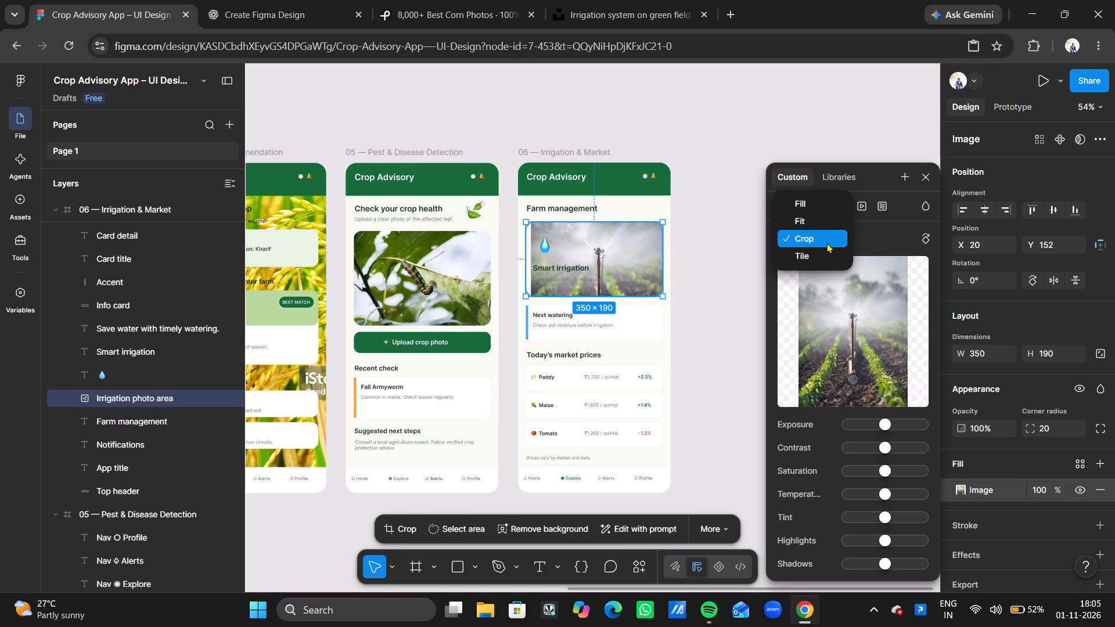
{"action": "left_click", "coordinate": [826, 242]}
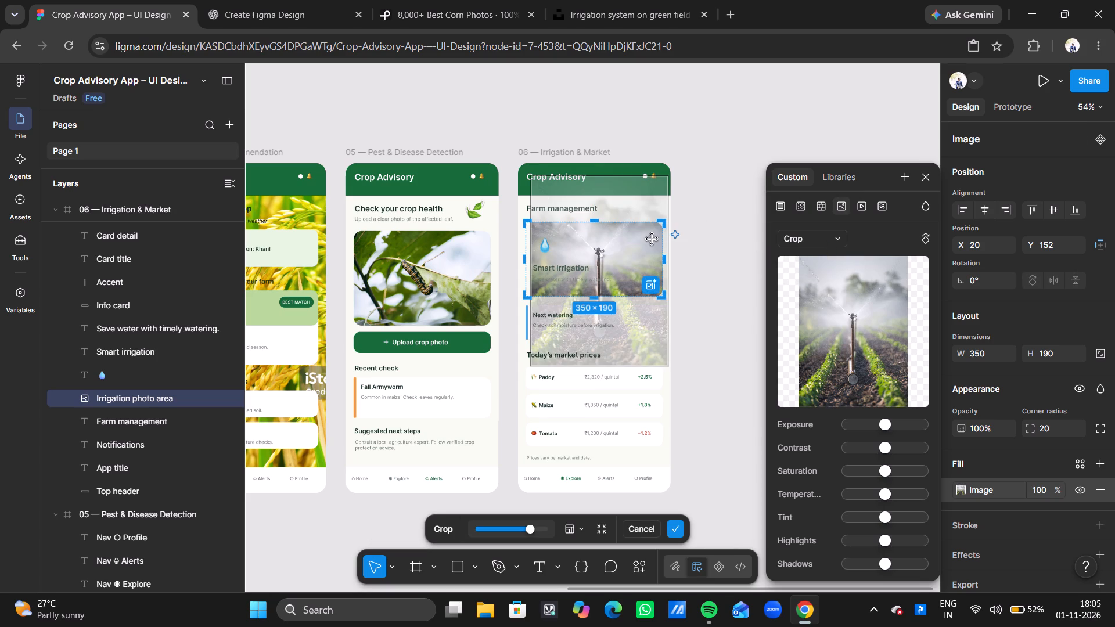
{"action": "left_click_drag", "start_coordinate": [652, 239], "coordinate": [645, 239]}
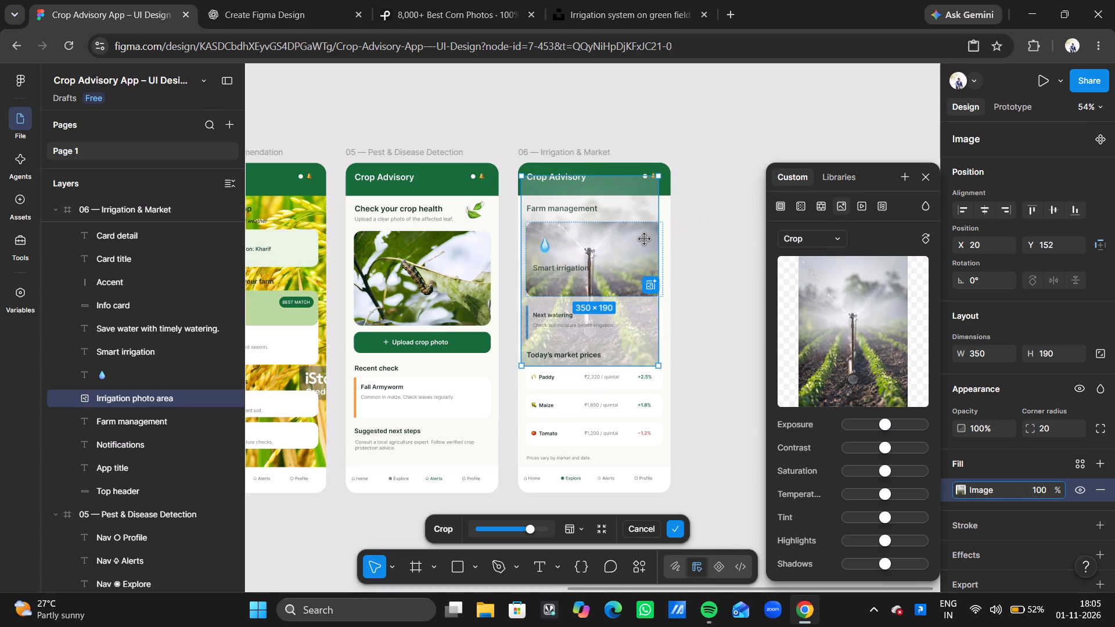
{"action": "left_click_drag", "start_coordinate": [645, 239], "coordinate": [647, 236]}
{"action": "left_click", "coordinate": [715, 233]}
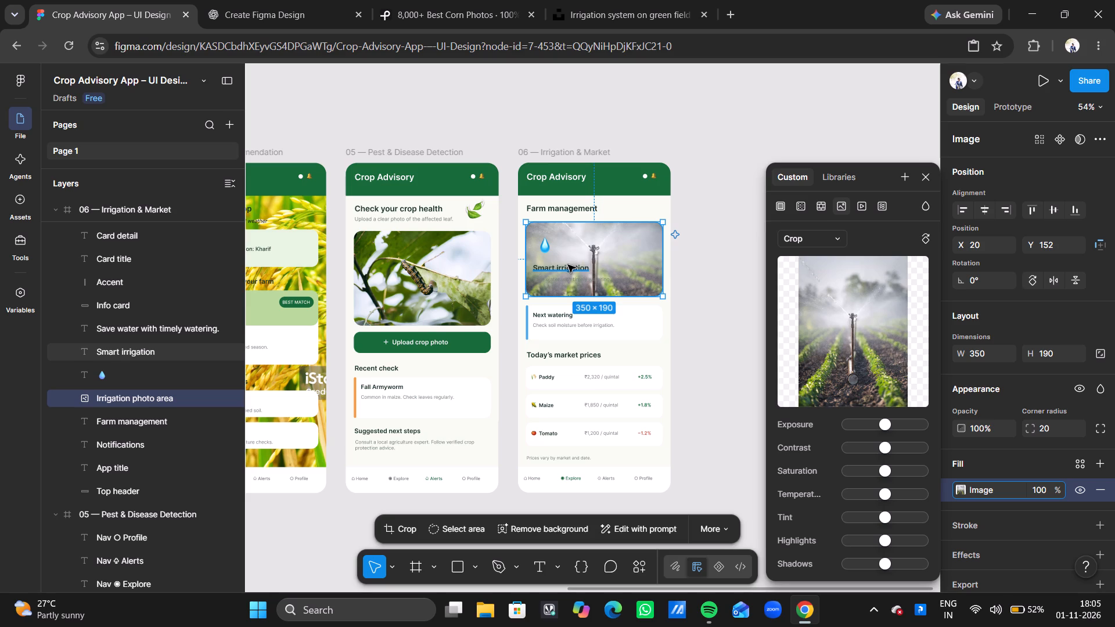
Move the water drop emoji to the photo's upper-right corner, at about X 318, Y 166.
{"action": "left_click", "coordinate": [547, 243]}
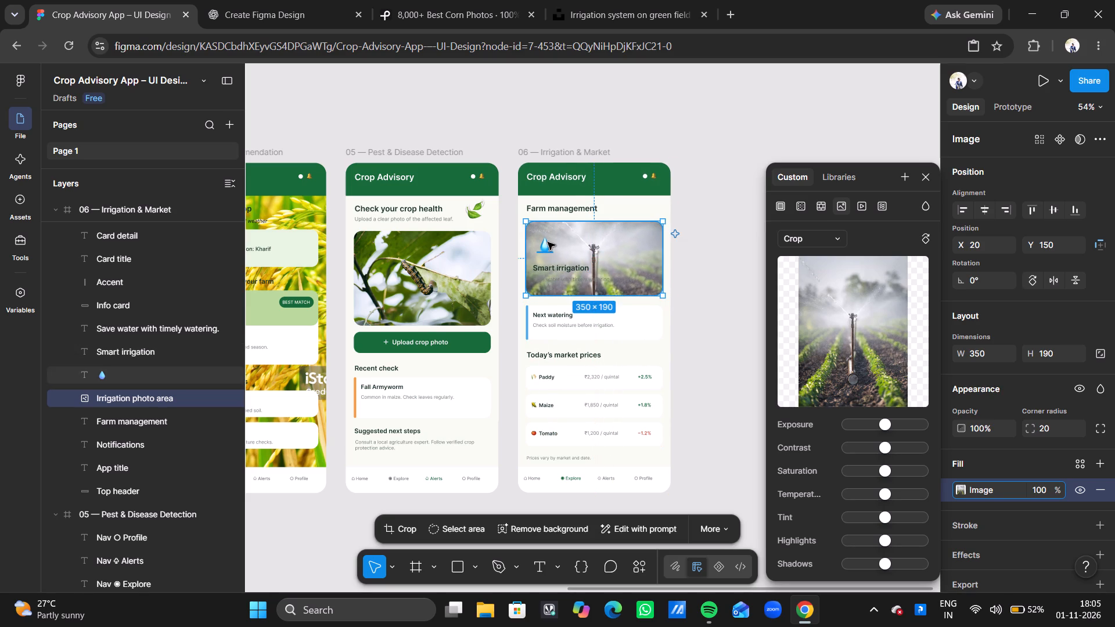
{"action": "left_click", "coordinate": [735, 246]}
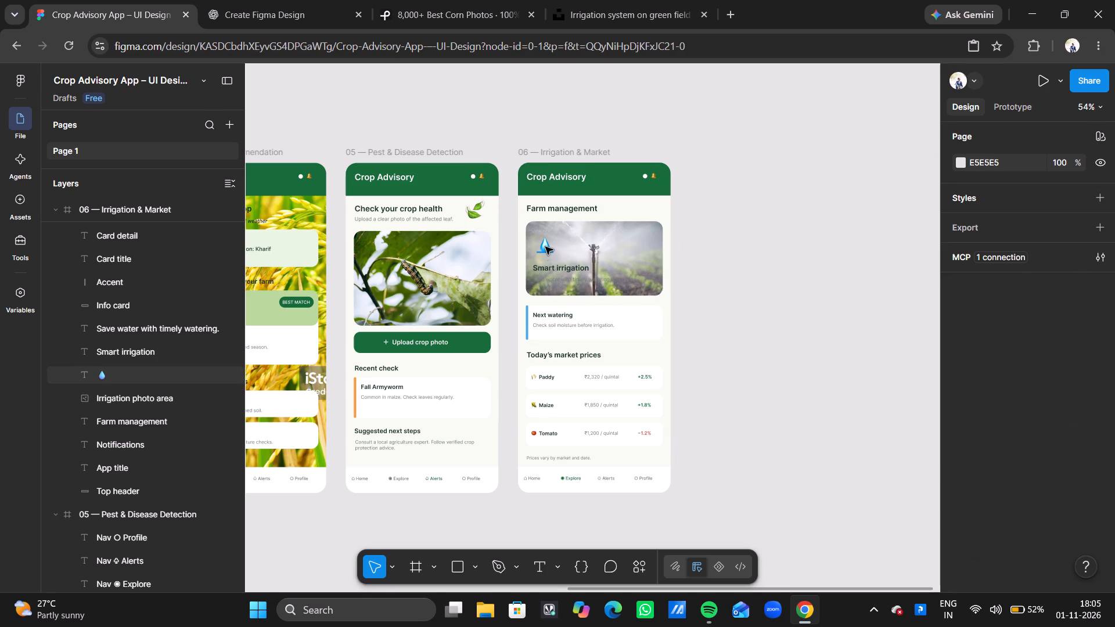
{"action": "left_click", "coordinate": [545, 247]}
{"action": "left_click_drag", "start_coordinate": [545, 247], "coordinate": [578, 248]}
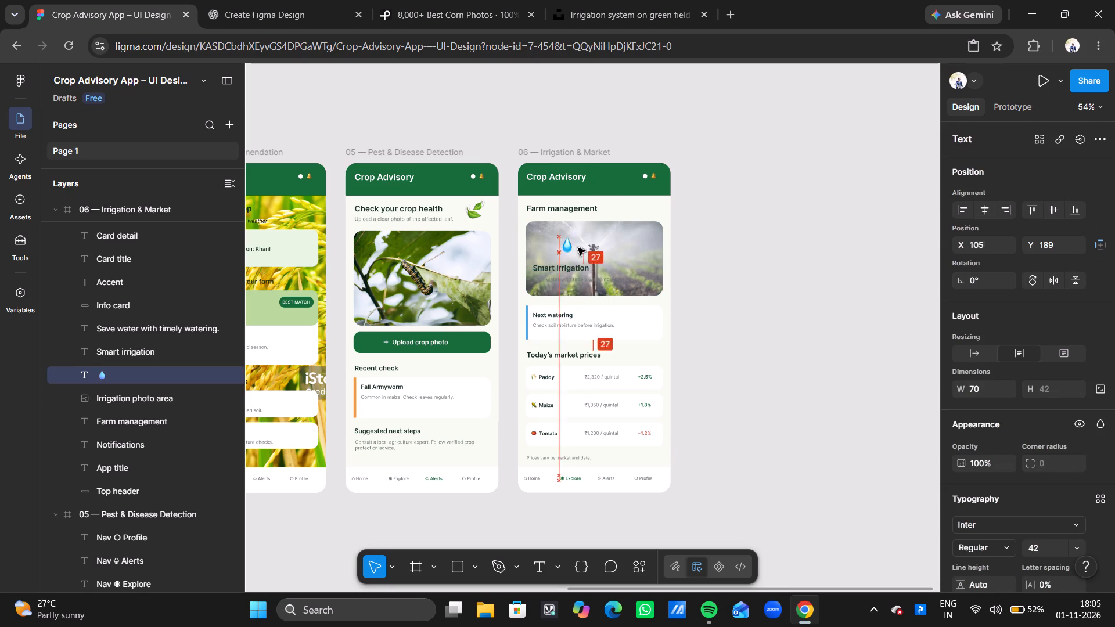
{"action": "left_click_drag", "start_coordinate": [578, 248], "coordinate": [653, 243]}
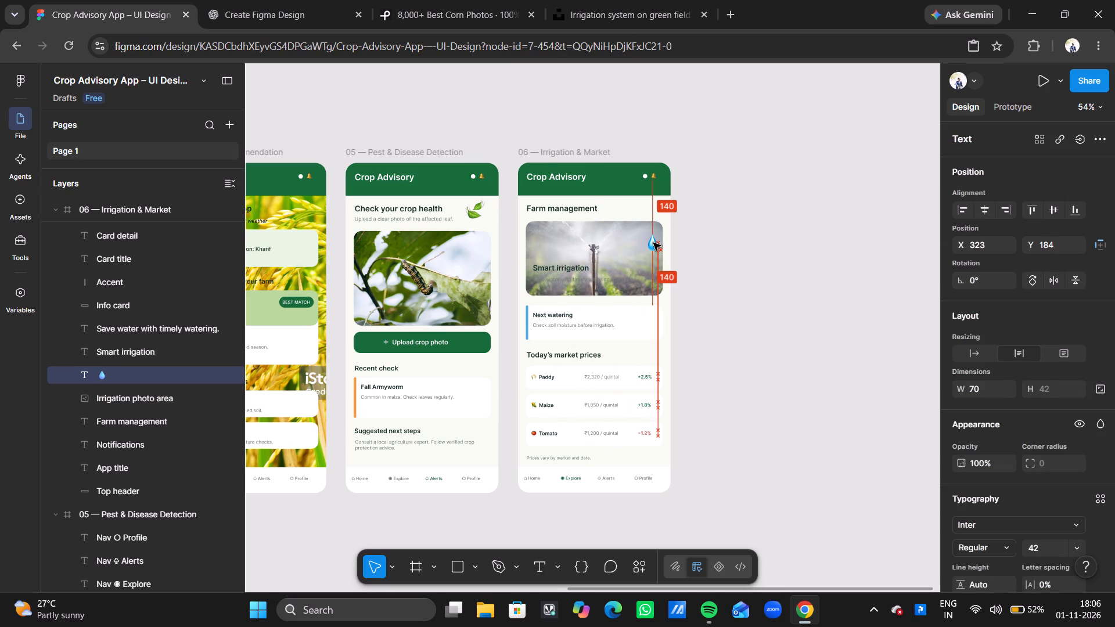
{"action": "left_click_drag", "start_coordinate": [653, 243], "coordinate": [651, 238]}
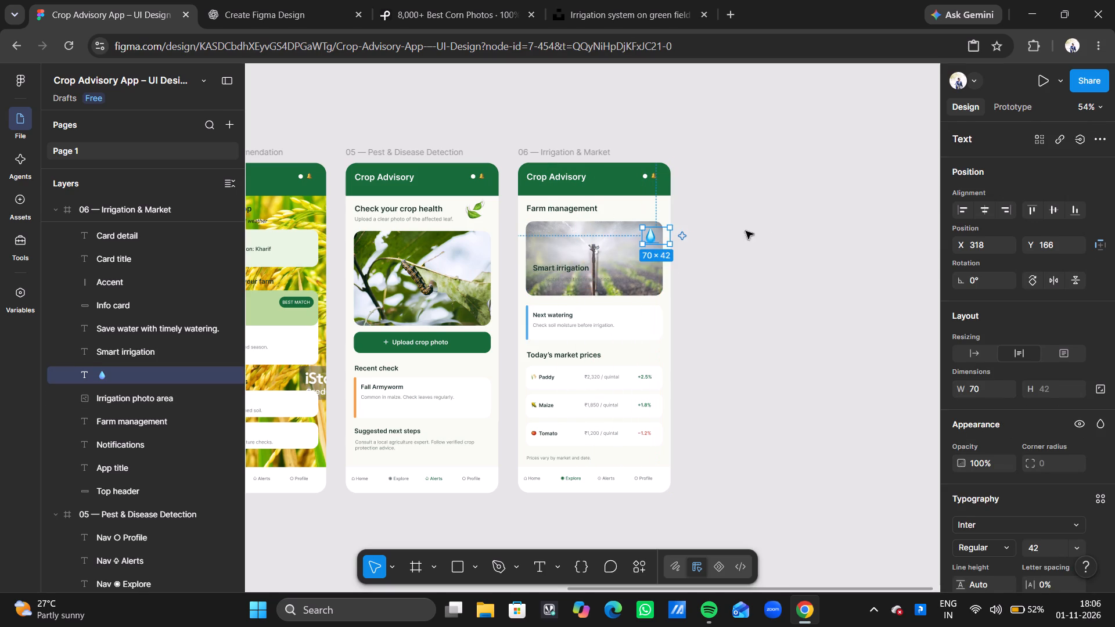
{"action": "left_click", "coordinate": [777, 211]}
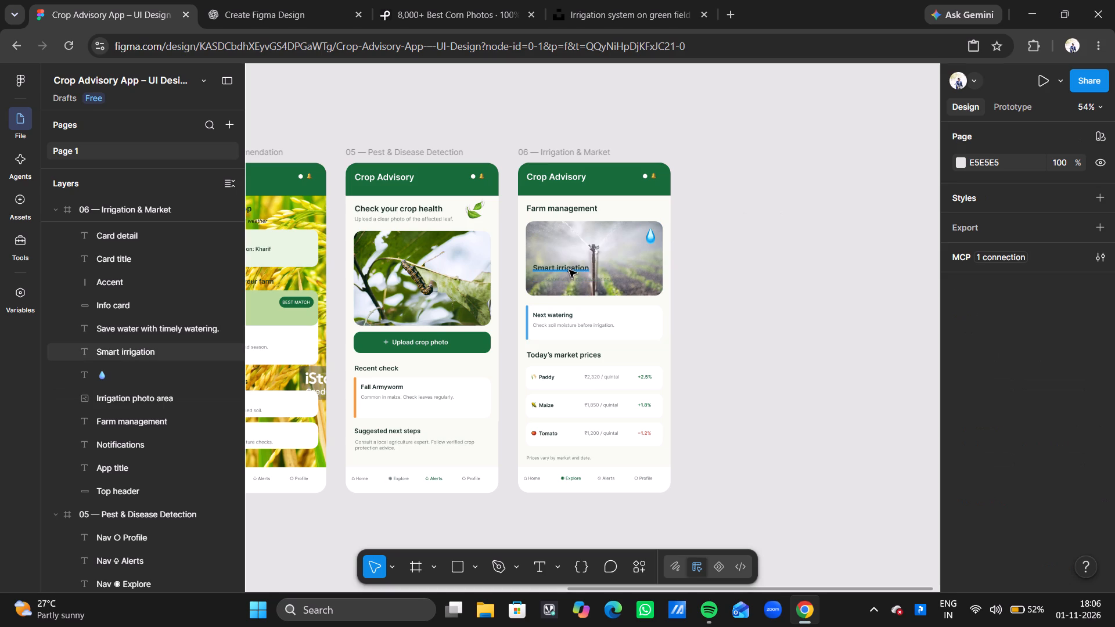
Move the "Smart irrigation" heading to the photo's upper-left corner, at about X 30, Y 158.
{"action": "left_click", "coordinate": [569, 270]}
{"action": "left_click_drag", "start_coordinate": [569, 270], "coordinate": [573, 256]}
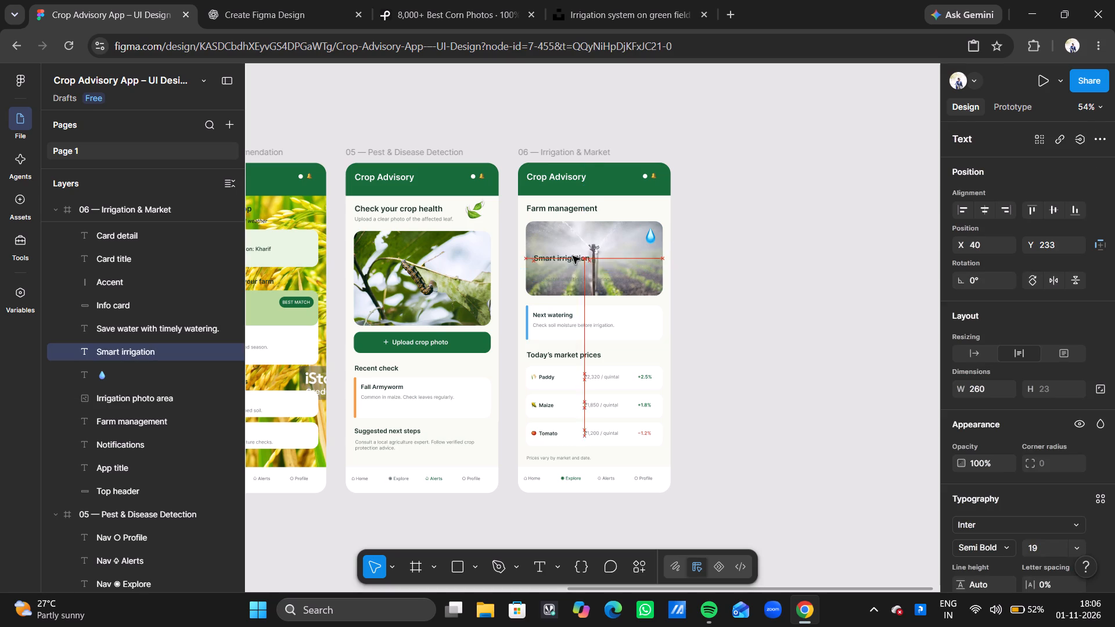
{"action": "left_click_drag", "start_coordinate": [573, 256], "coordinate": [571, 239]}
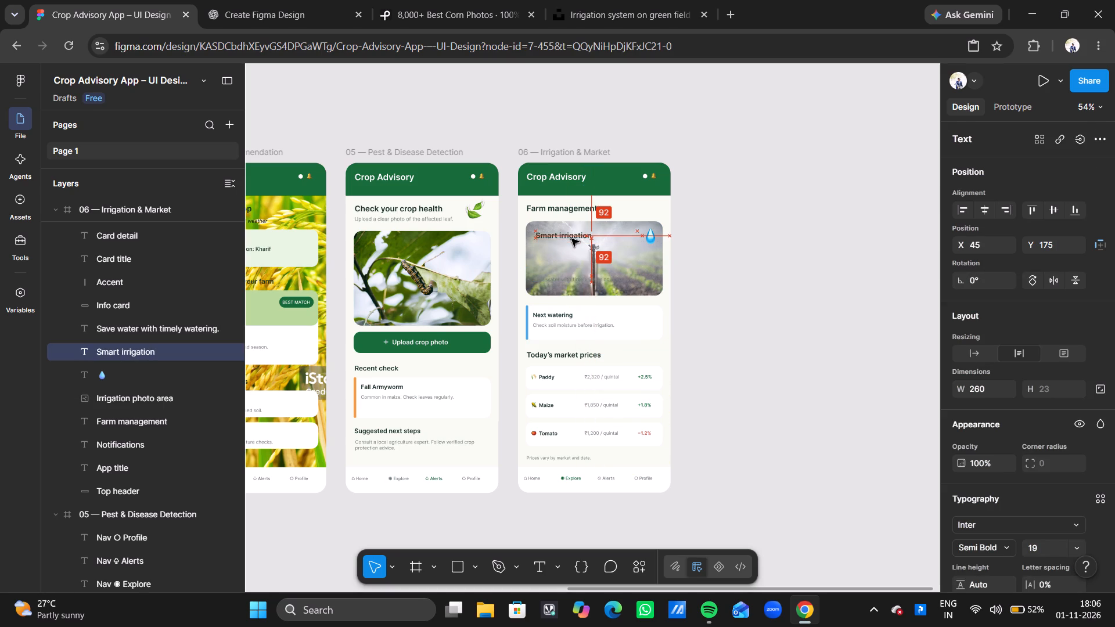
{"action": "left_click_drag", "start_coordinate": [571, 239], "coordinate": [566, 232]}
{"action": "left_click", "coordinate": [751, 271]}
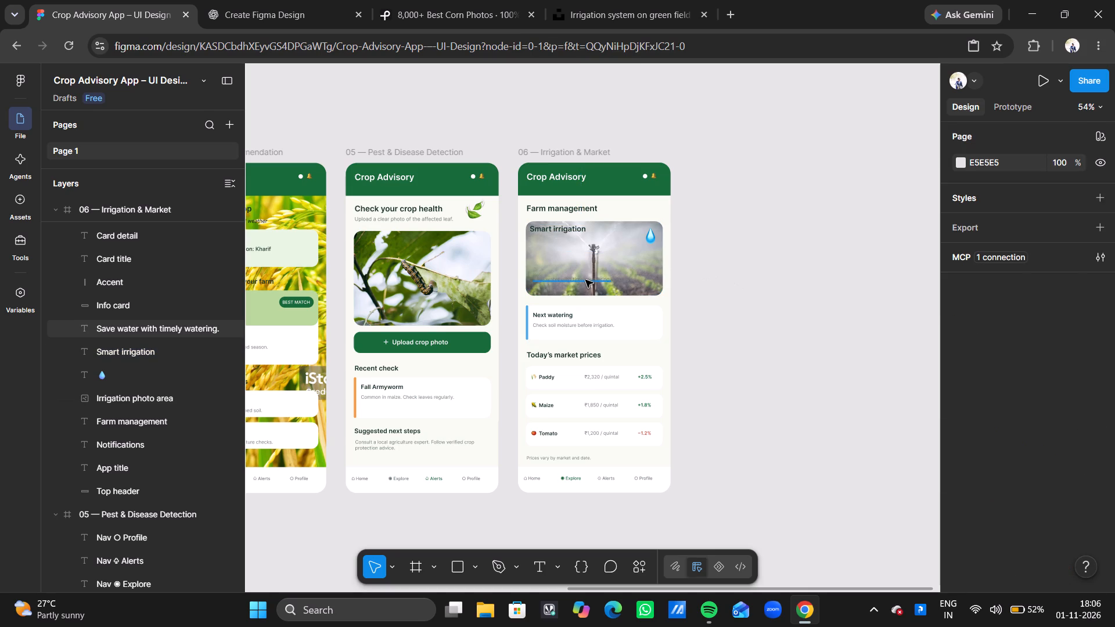
Move the "Save water with timely watering." caption just below the photo, at about X 34, Y 340.
{"action": "left_click", "coordinate": [585, 280]}
{"action": "left_click_drag", "start_coordinate": [585, 280], "coordinate": [581, 250]}
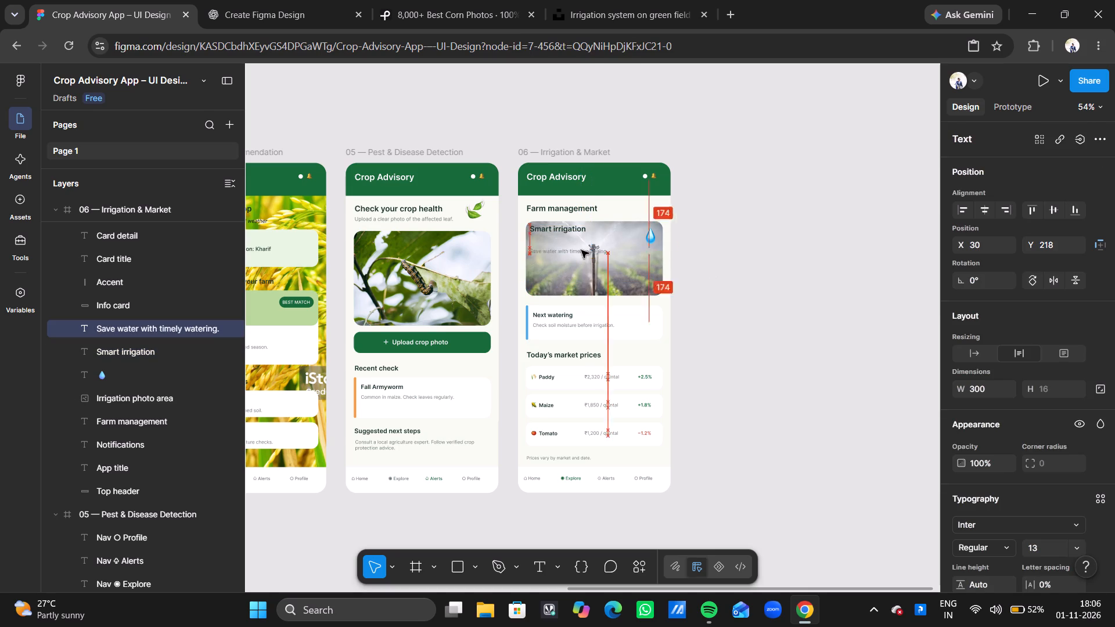
{"action": "left_click_drag", "start_coordinate": [581, 250], "coordinate": [585, 239]}
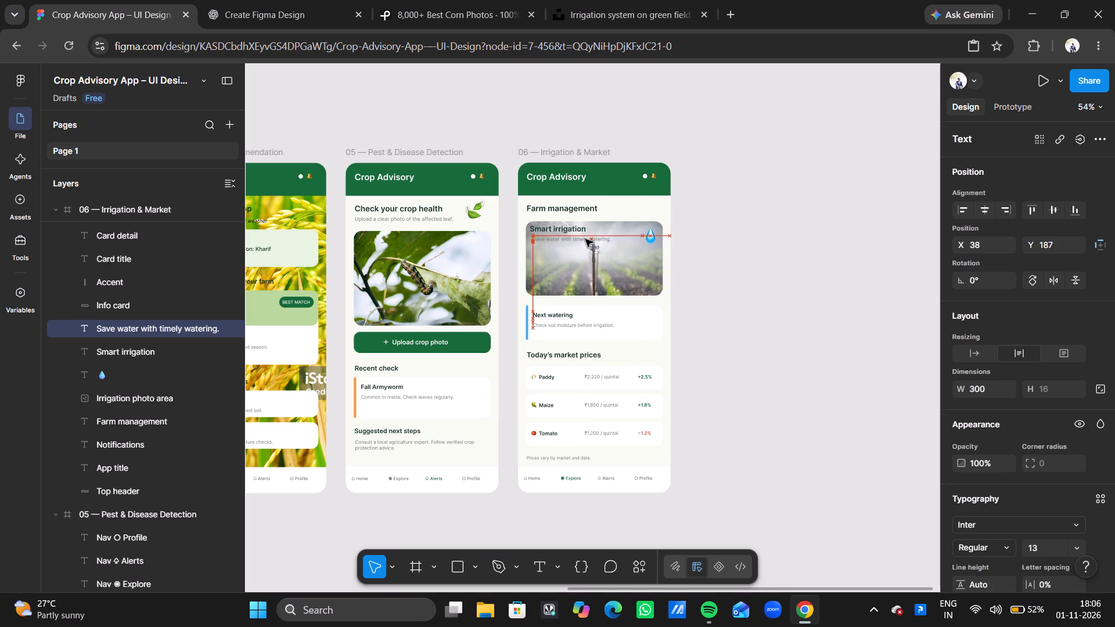
{"action": "left_click_drag", "start_coordinate": [585, 239], "coordinate": [579, 221]}
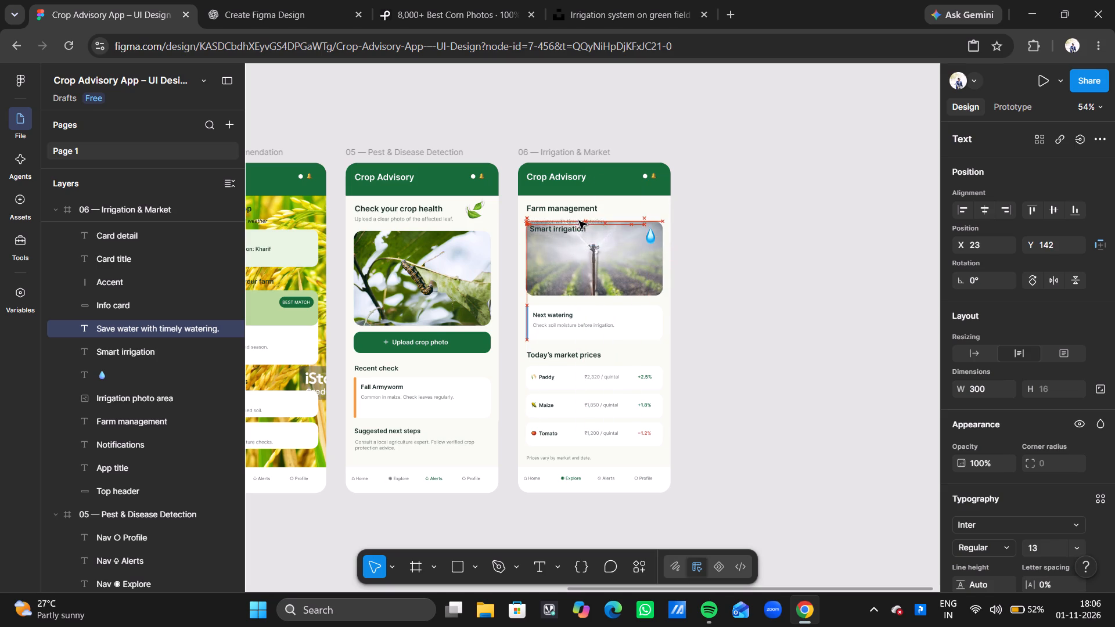
{"action": "left_click_drag", "start_coordinate": [579, 221], "coordinate": [581, 218]}
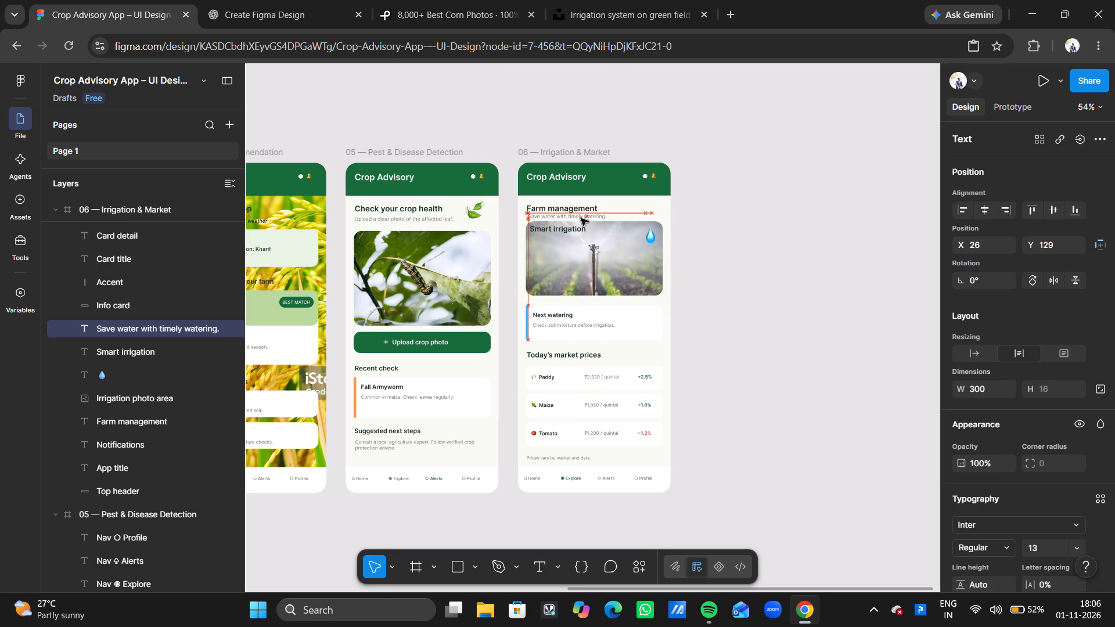
{"action": "left_click_drag", "start_coordinate": [581, 218], "coordinate": [584, 254]}
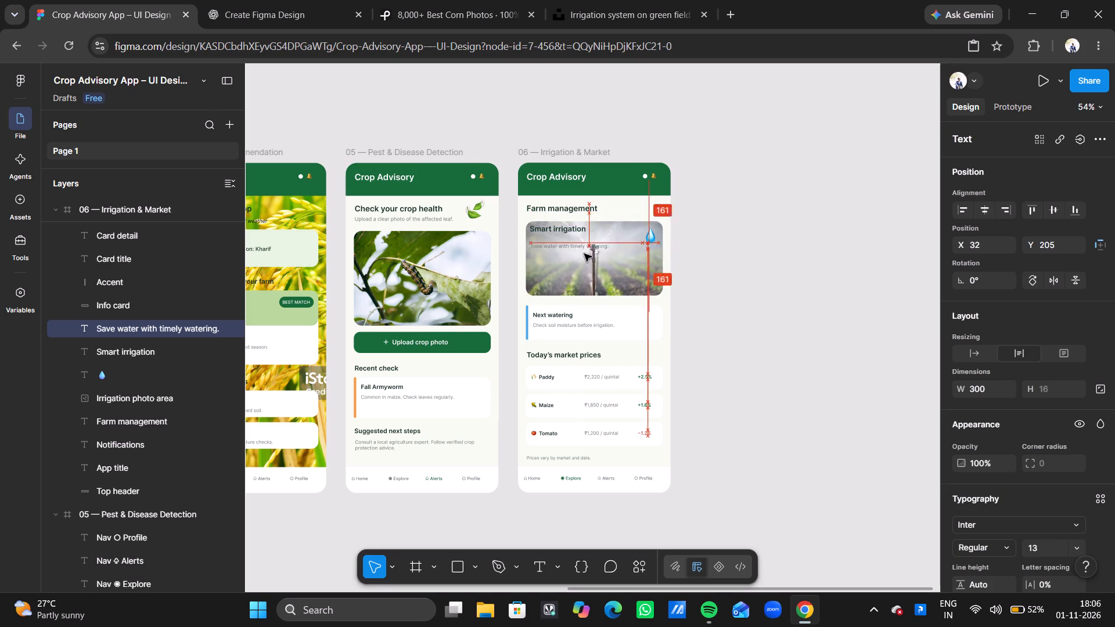
{"action": "left_click_drag", "start_coordinate": [584, 254], "coordinate": [585, 299]}
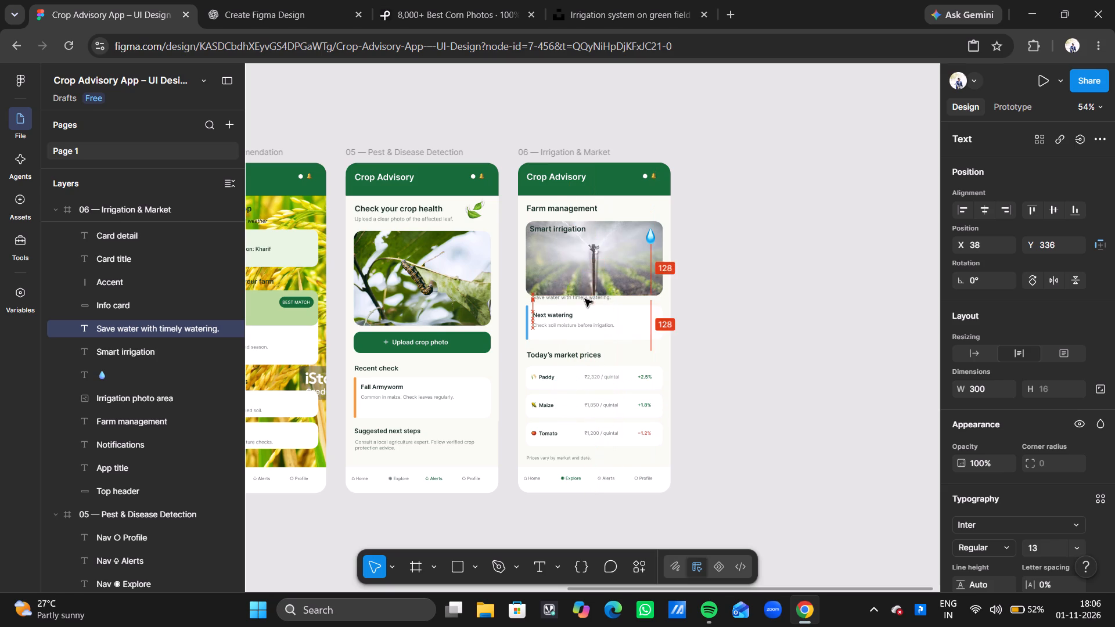
{"action": "left_click_drag", "start_coordinate": [585, 299], "coordinate": [584, 300]}
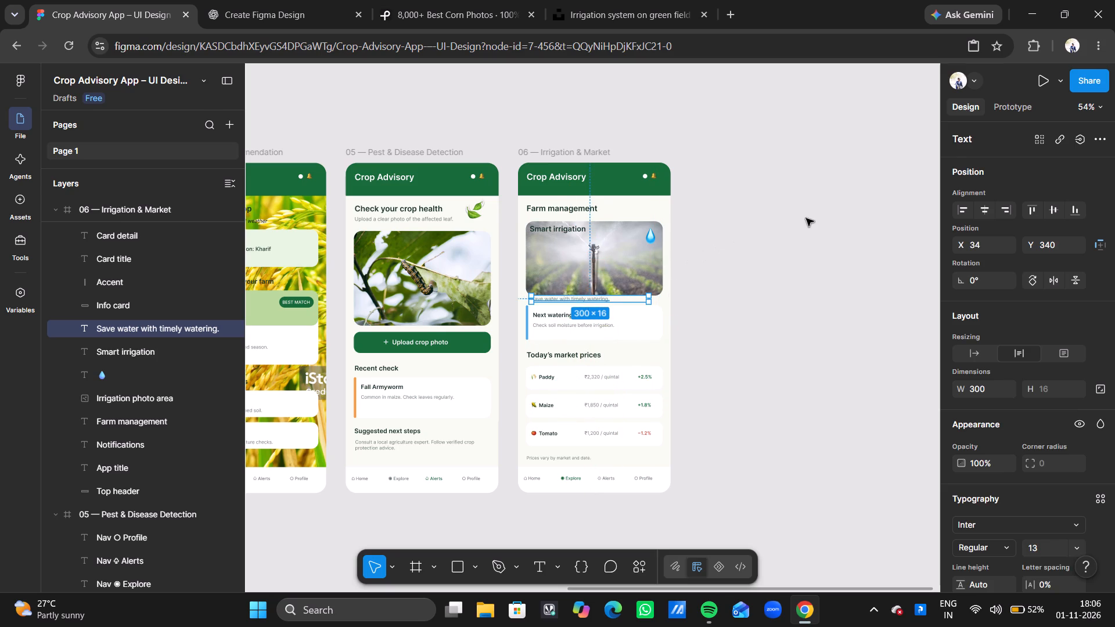
{"action": "left_click", "coordinate": [806, 218]}
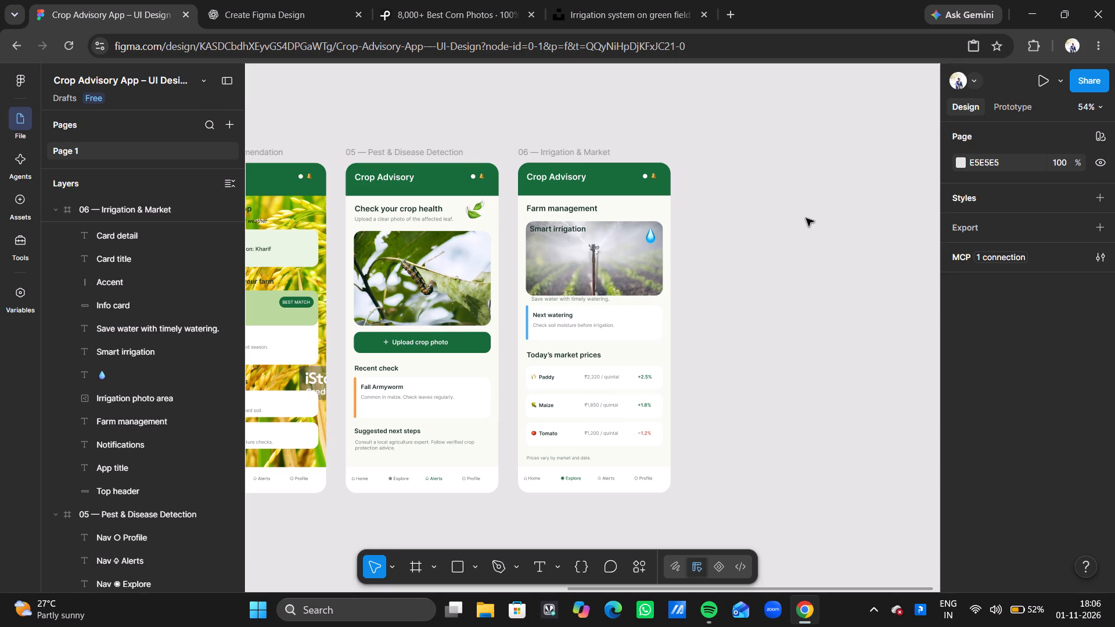
Move the "Smart irrigation" heading to the photo's lower-left corner, just above the caption, at about X 34, Y 305.
{"action": "double_click", "coordinate": [570, 229]}
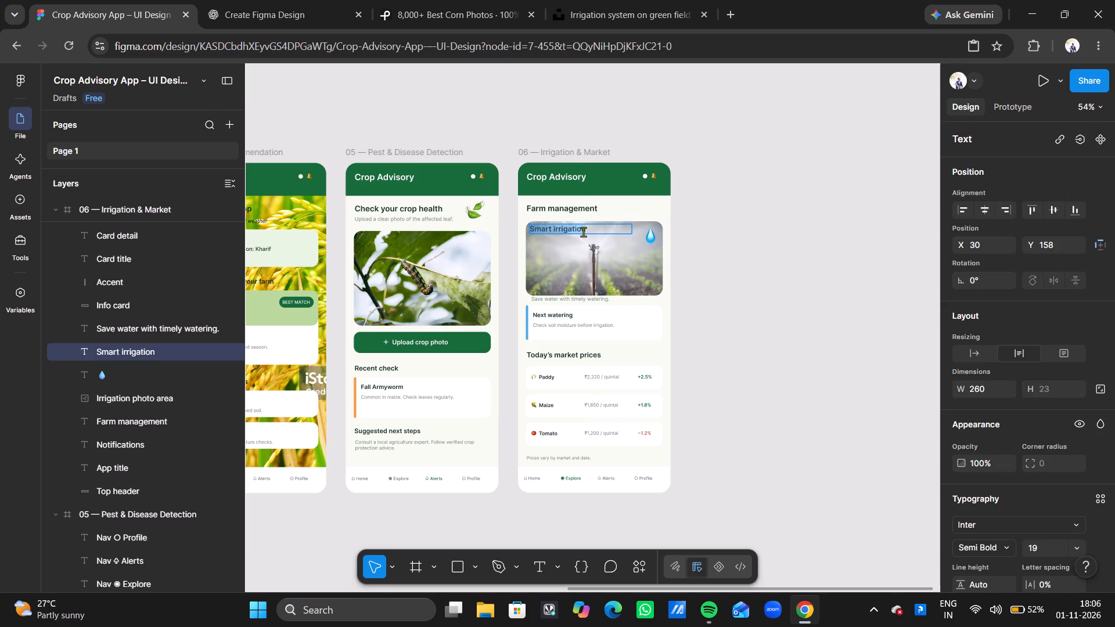
{"action": "left_click", "coordinate": [606, 230]}
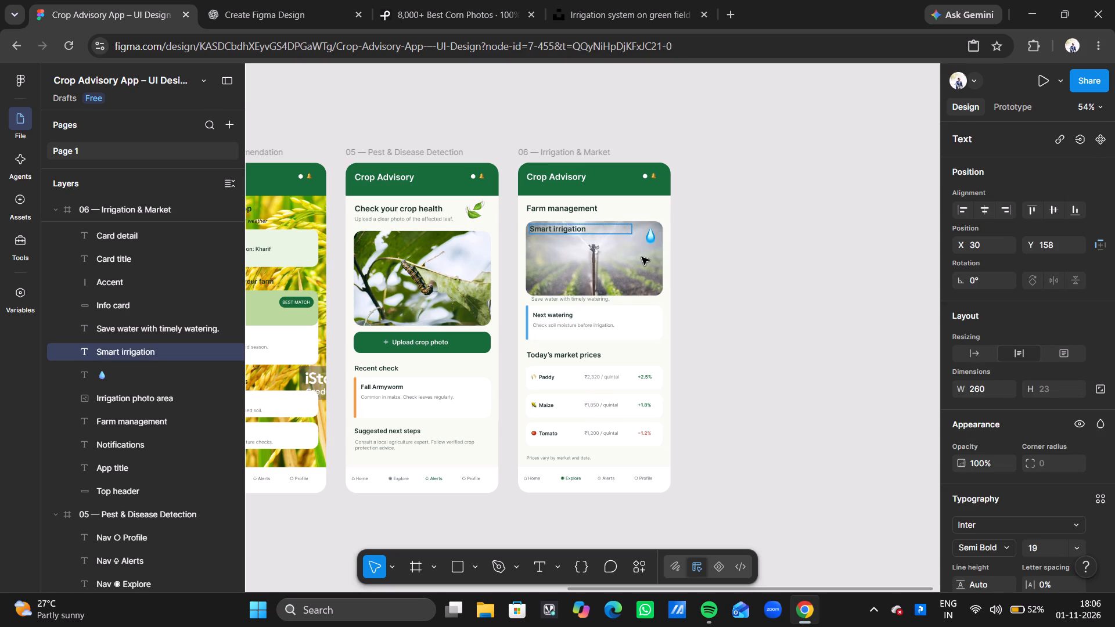
{"action": "left_click", "coordinate": [642, 257]}
{"action": "left_click_drag", "start_coordinate": [602, 231], "coordinate": [624, 271]}
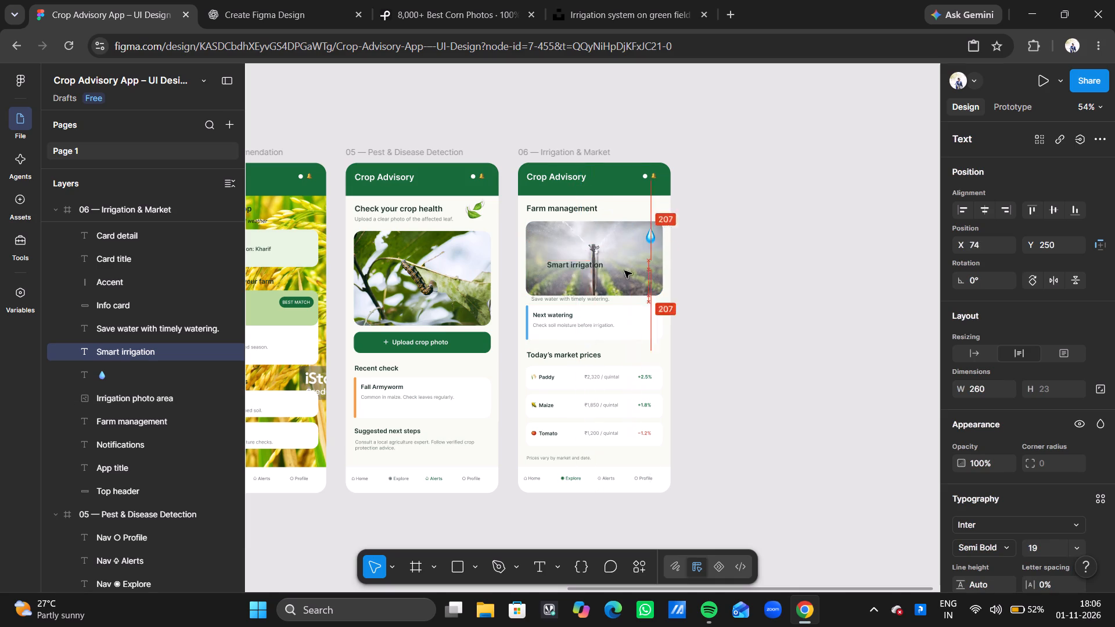
{"action": "left_click_drag", "start_coordinate": [624, 271], "coordinate": [607, 290]}
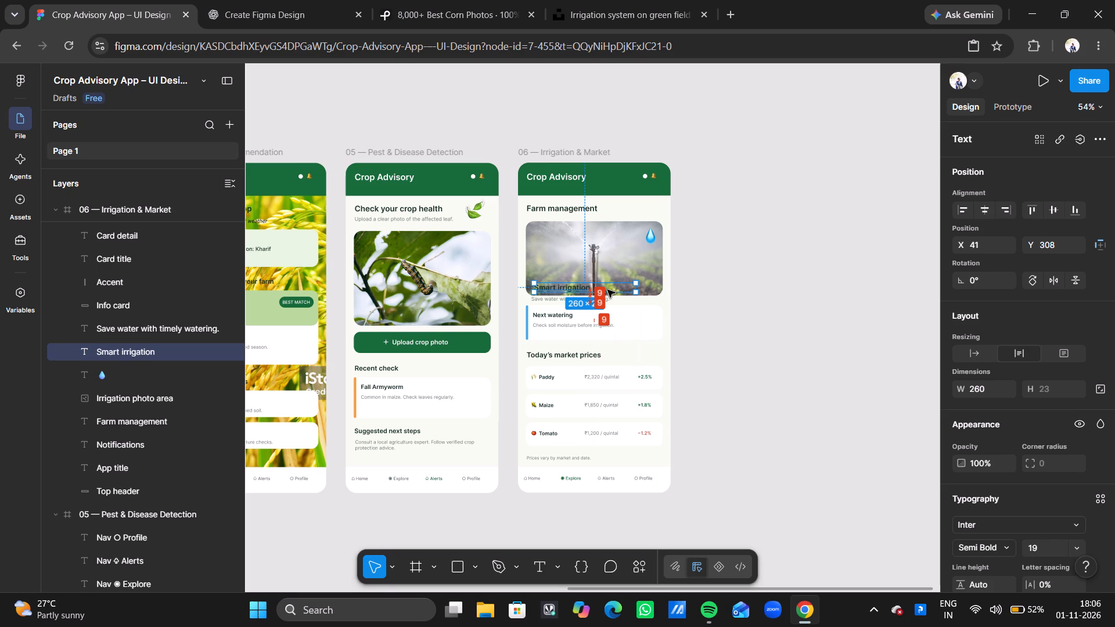
{"action": "left_click_drag", "start_coordinate": [607, 290], "coordinate": [607, 290]}
{"action": "left_click_drag", "start_coordinate": [607, 290], "coordinate": [603, 289]}
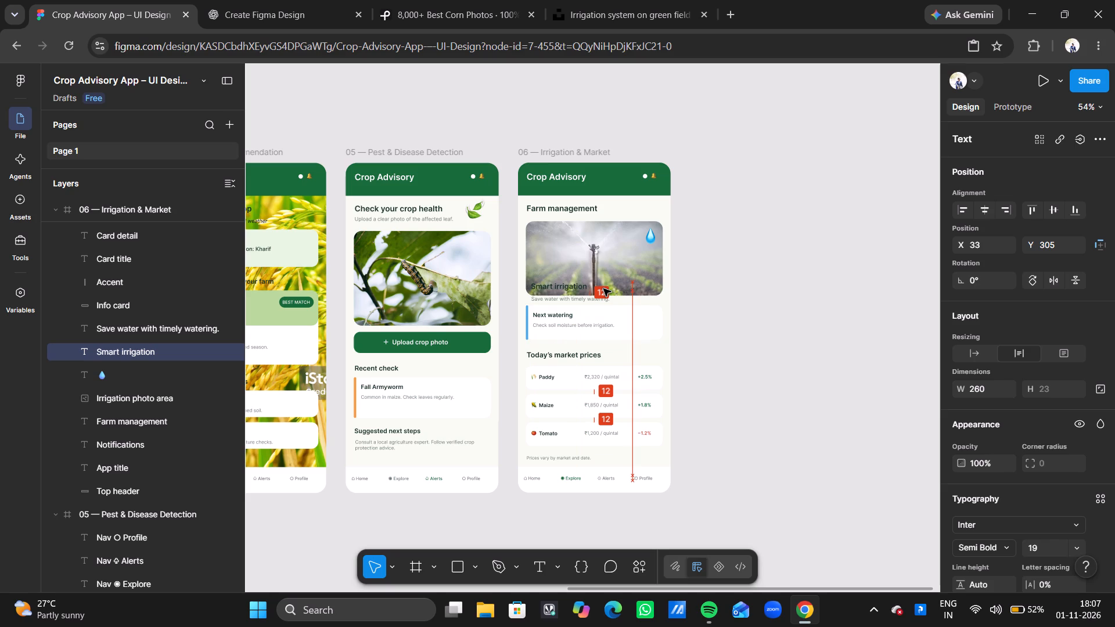
{"action": "left_click_drag", "start_coordinate": [603, 289], "coordinate": [604, 289]}
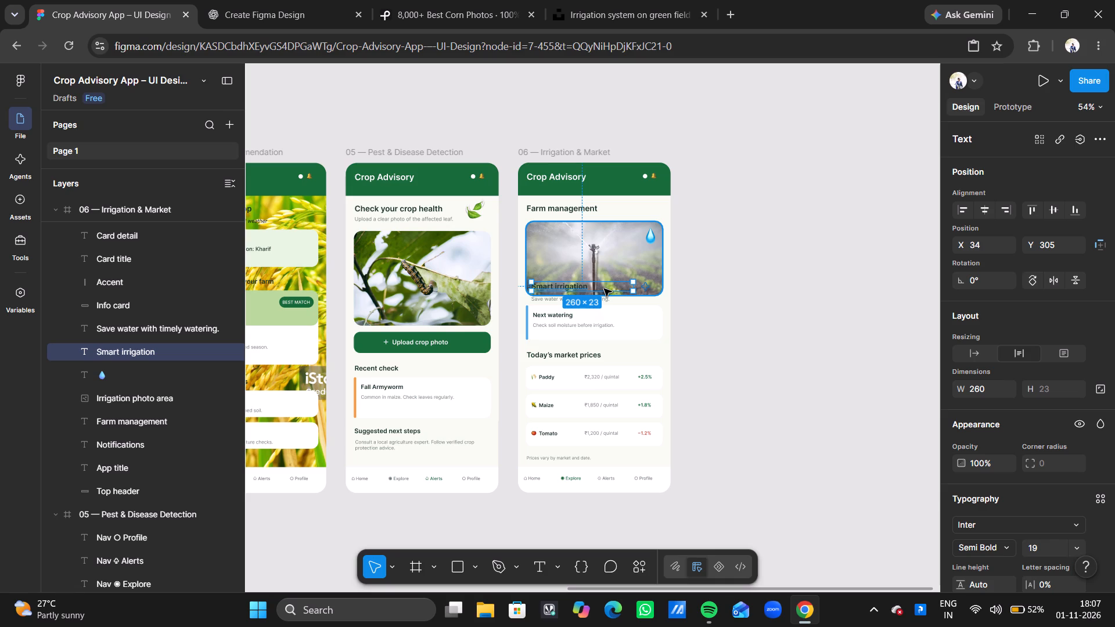
{"action": "left_click", "coordinate": [796, 287]}
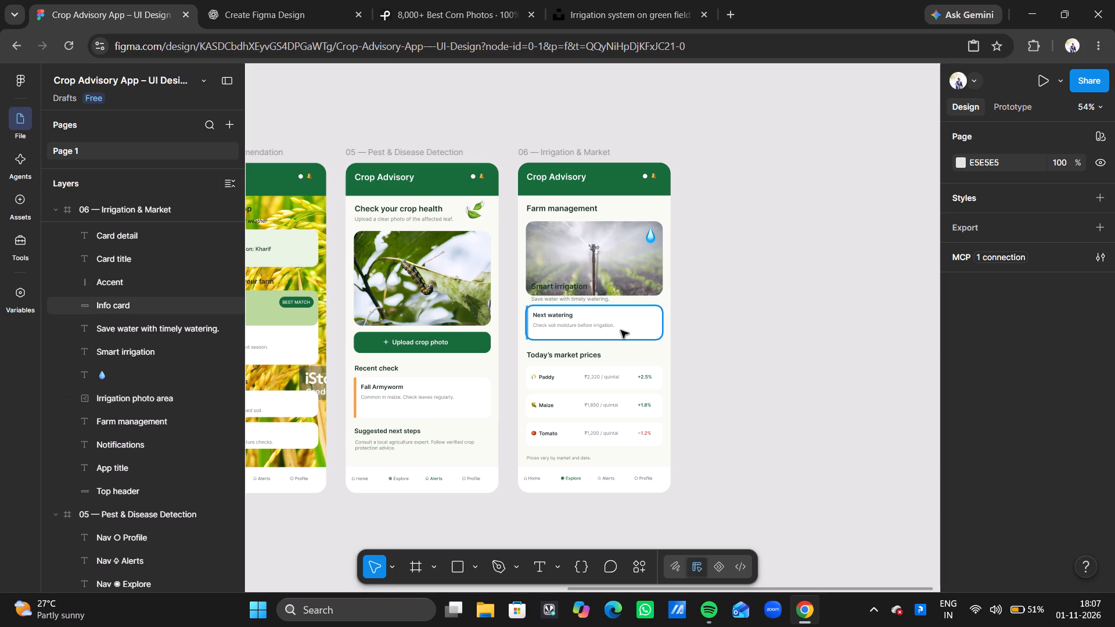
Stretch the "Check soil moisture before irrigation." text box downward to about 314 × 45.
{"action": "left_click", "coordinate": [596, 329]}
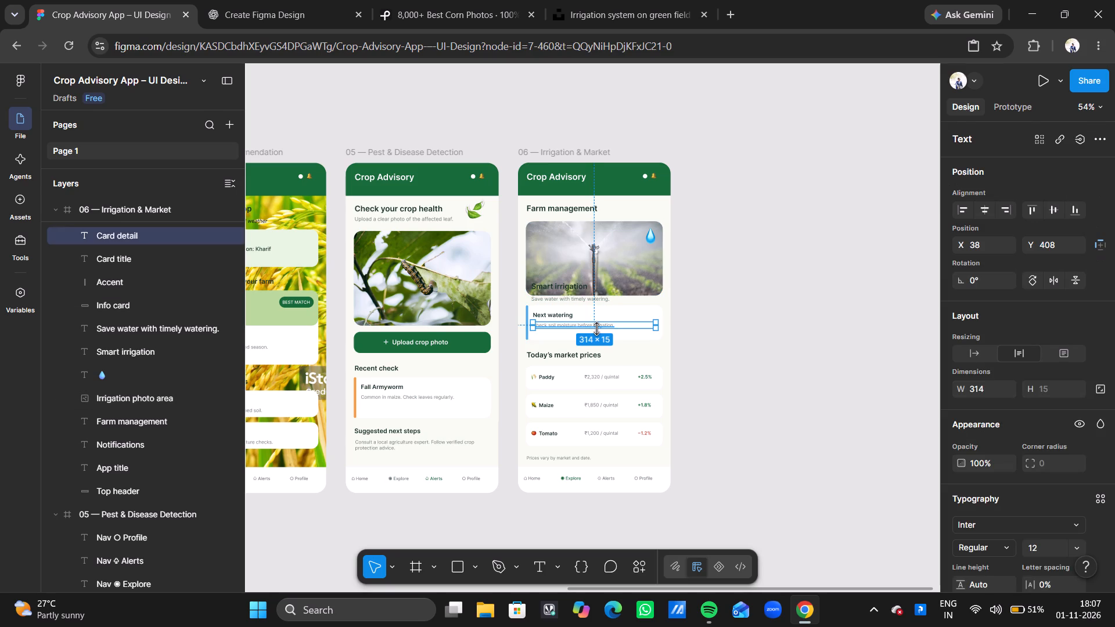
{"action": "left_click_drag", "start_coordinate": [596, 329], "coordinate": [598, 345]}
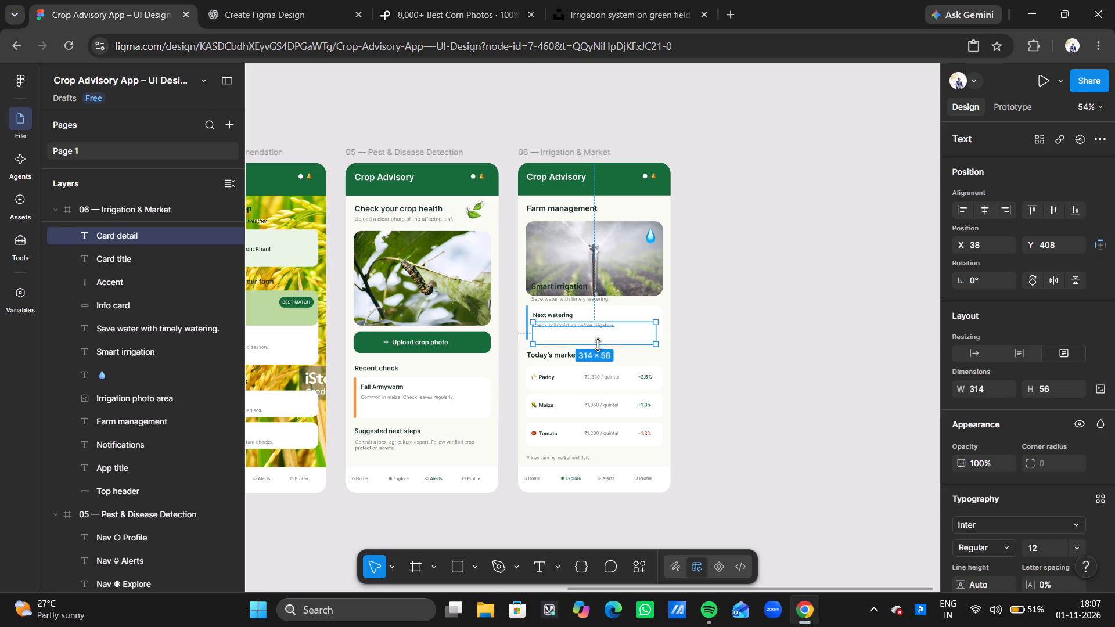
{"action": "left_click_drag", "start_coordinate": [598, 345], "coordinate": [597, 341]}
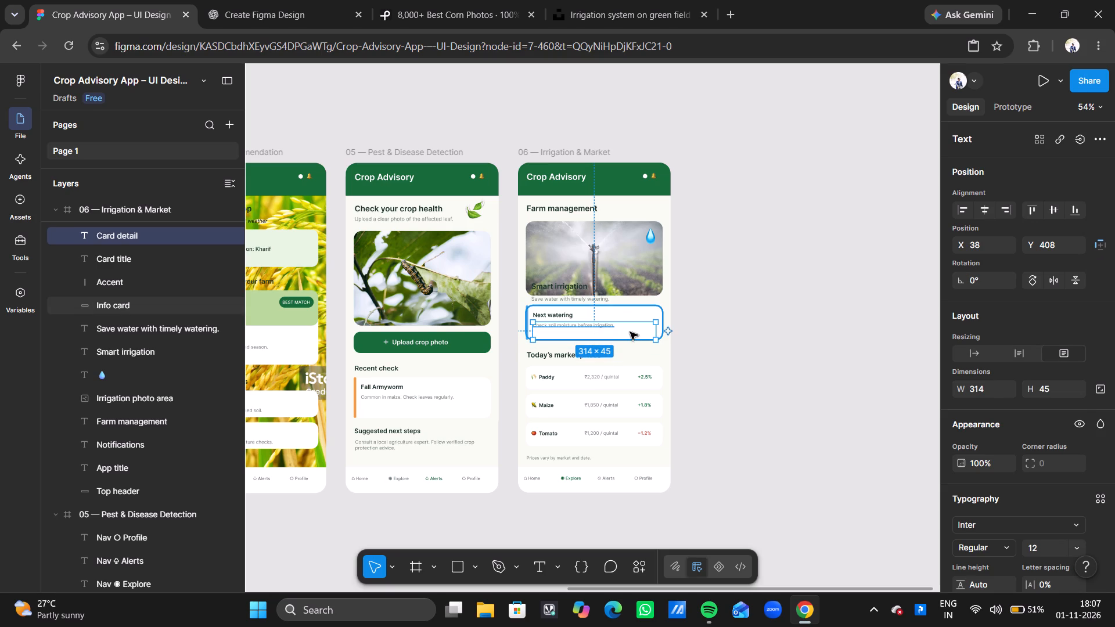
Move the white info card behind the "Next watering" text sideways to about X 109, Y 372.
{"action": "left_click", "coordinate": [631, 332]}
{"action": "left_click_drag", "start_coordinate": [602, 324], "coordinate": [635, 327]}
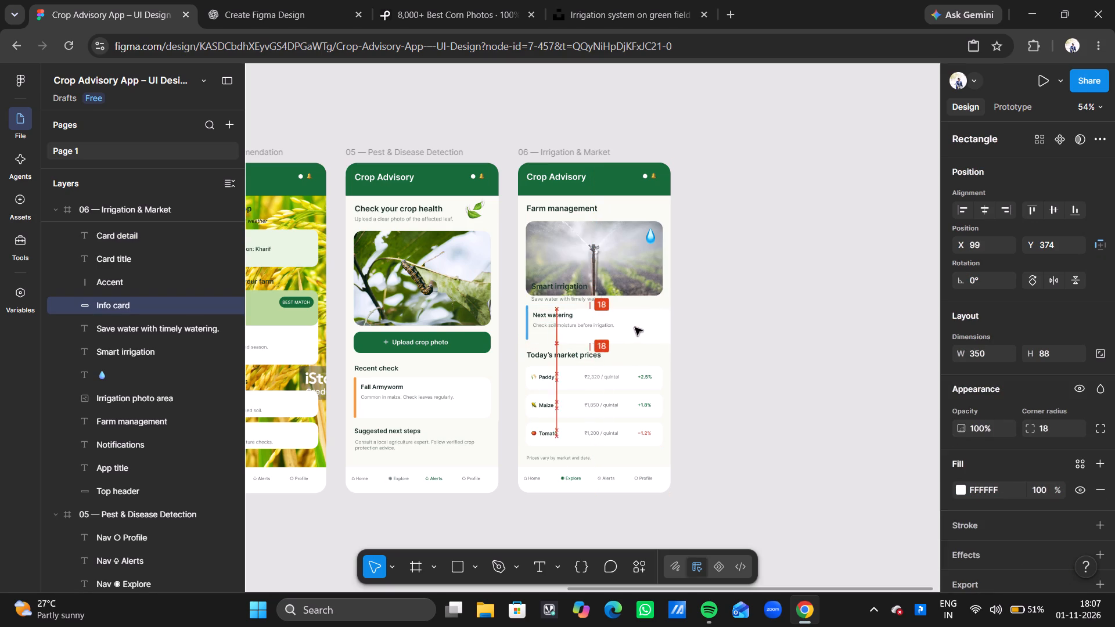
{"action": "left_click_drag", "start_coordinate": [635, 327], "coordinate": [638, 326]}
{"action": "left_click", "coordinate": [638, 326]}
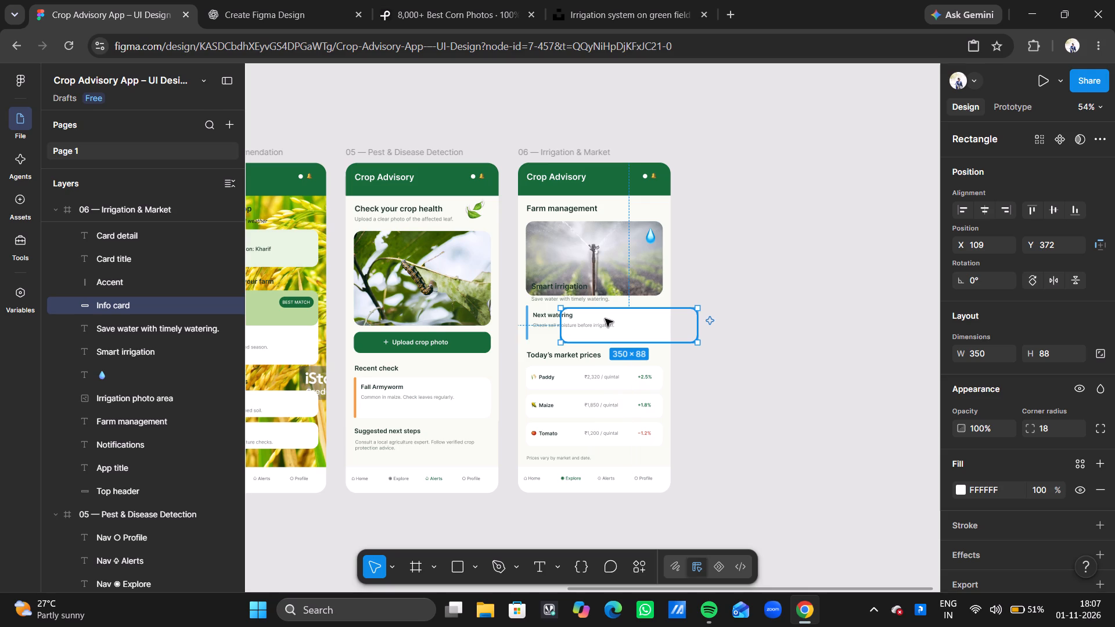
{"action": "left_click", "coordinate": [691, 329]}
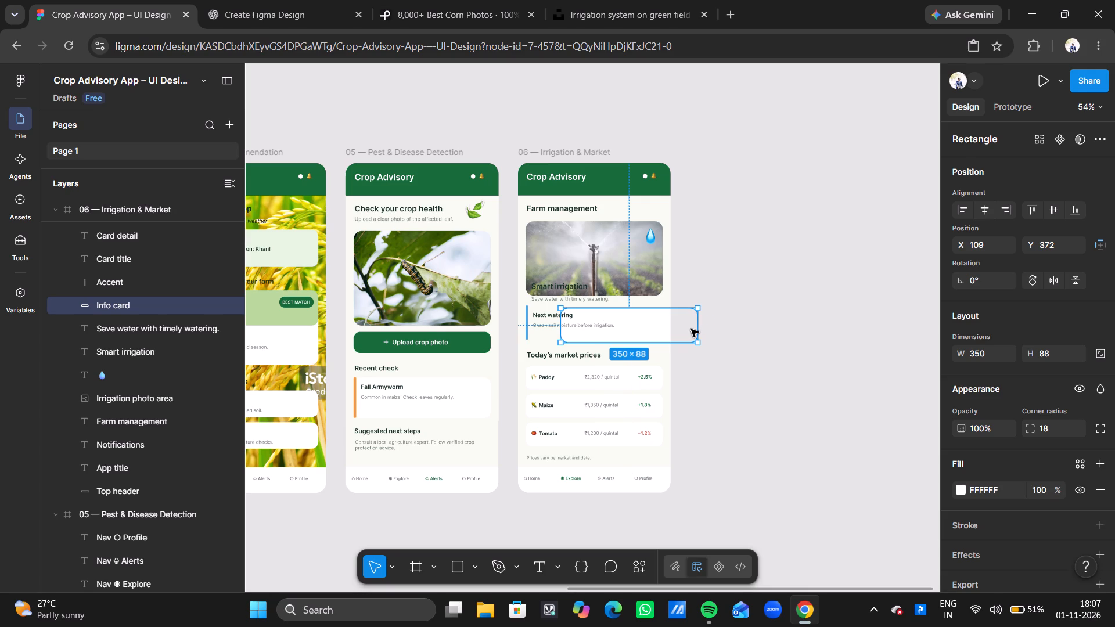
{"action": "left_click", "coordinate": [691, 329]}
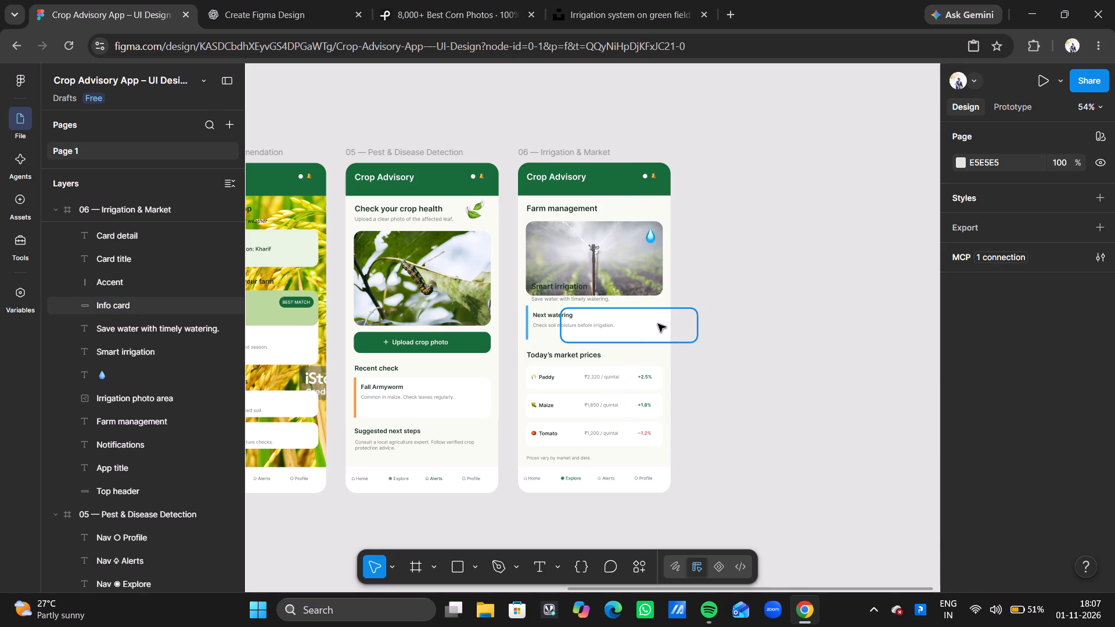
Move the white info card below the irrigation caption, aligned under the photo, at about X 22, Y 386.
{"action": "left_click_drag", "start_coordinate": [654, 324], "coordinate": [630, 323]}
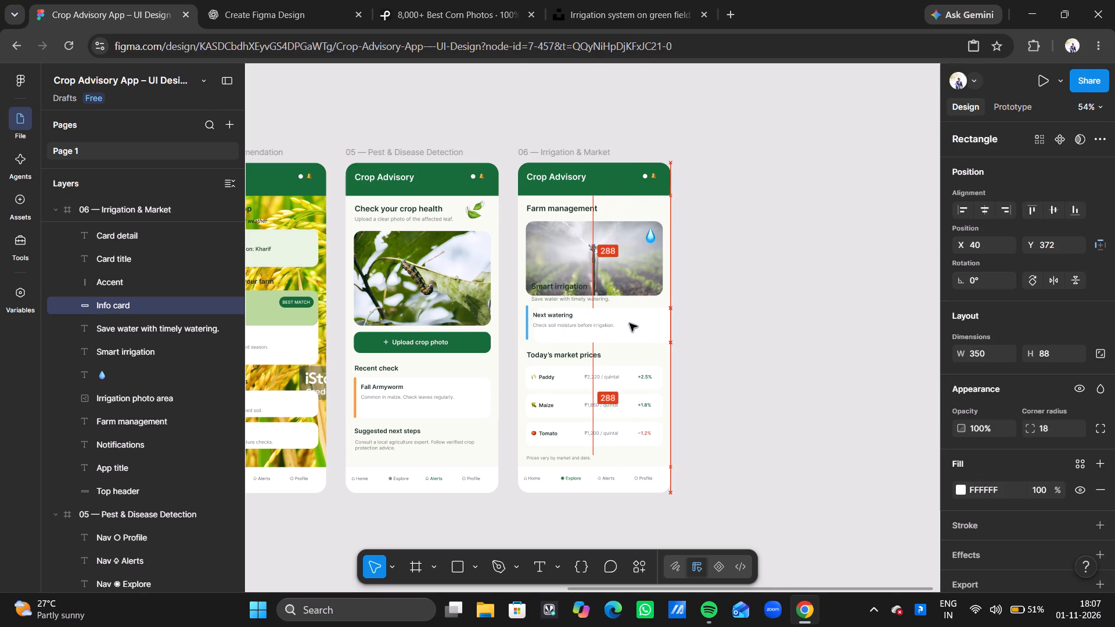
{"action": "left_click_drag", "start_coordinate": [630, 323], "coordinate": [625, 321]}
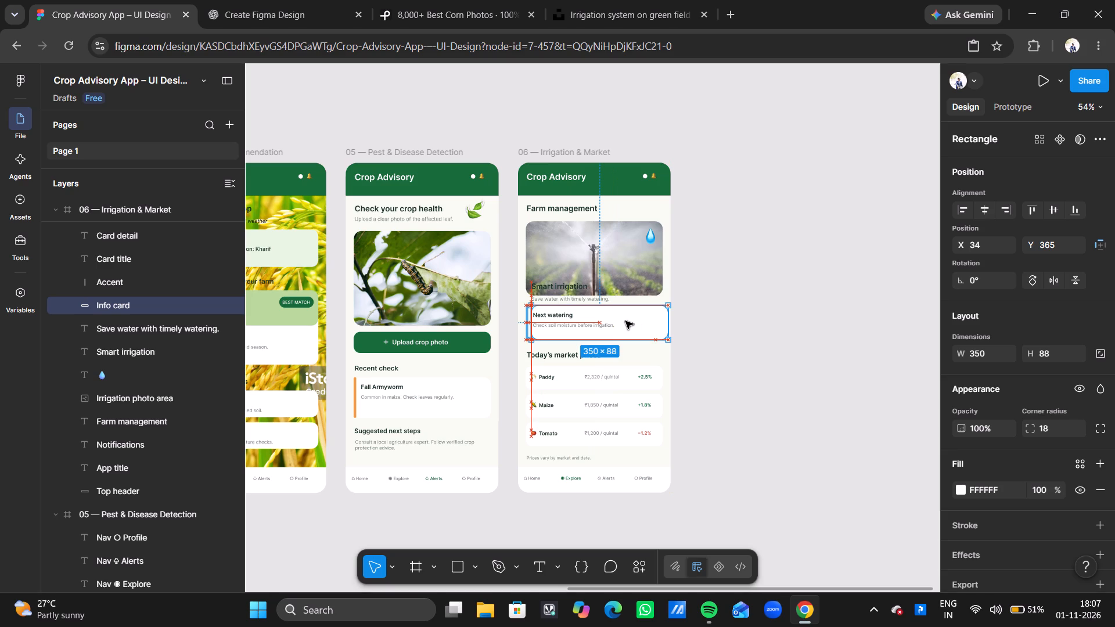
{"action": "left_click_drag", "start_coordinate": [625, 321], "coordinate": [625, 323]}
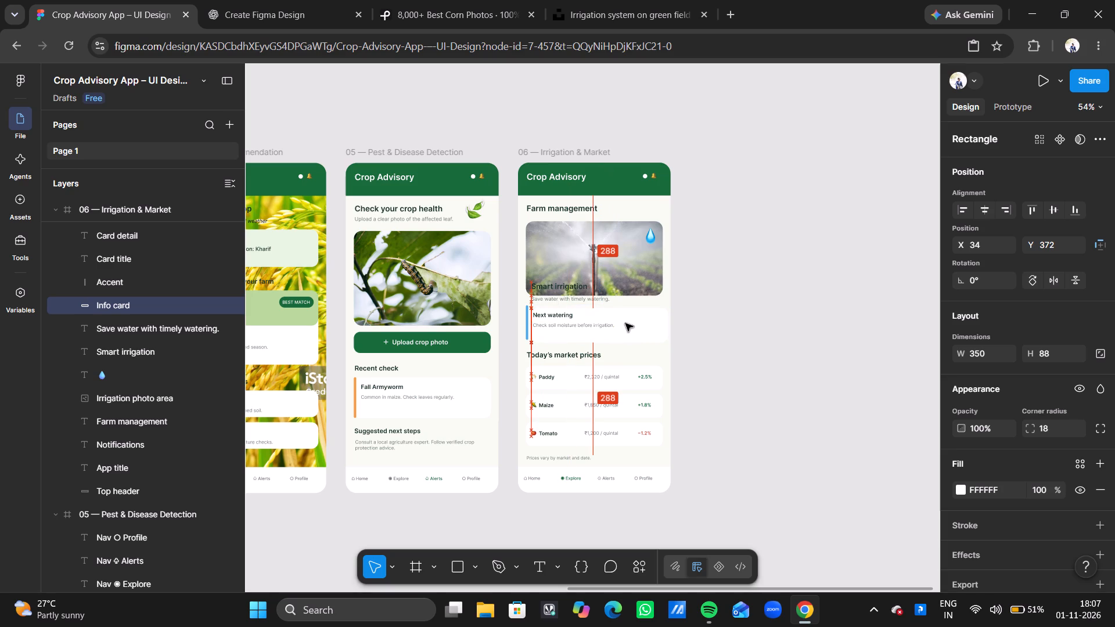
{"action": "left_click_drag", "start_coordinate": [625, 323], "coordinate": [624, 325]}
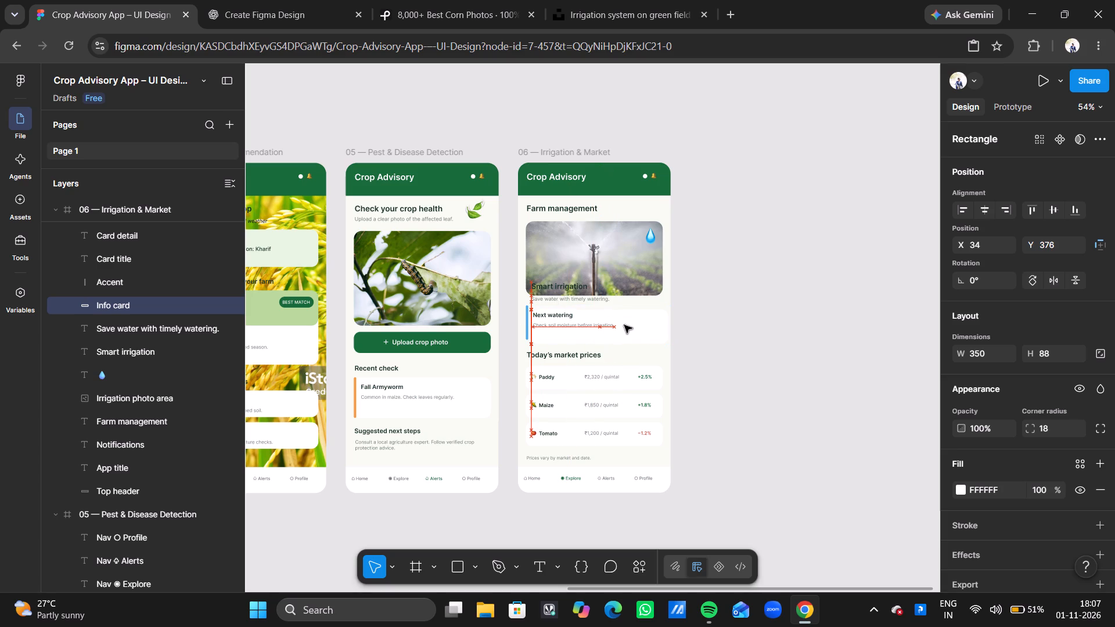
{"action": "left_click_drag", "start_coordinate": [624, 325], "coordinate": [624, 325]}
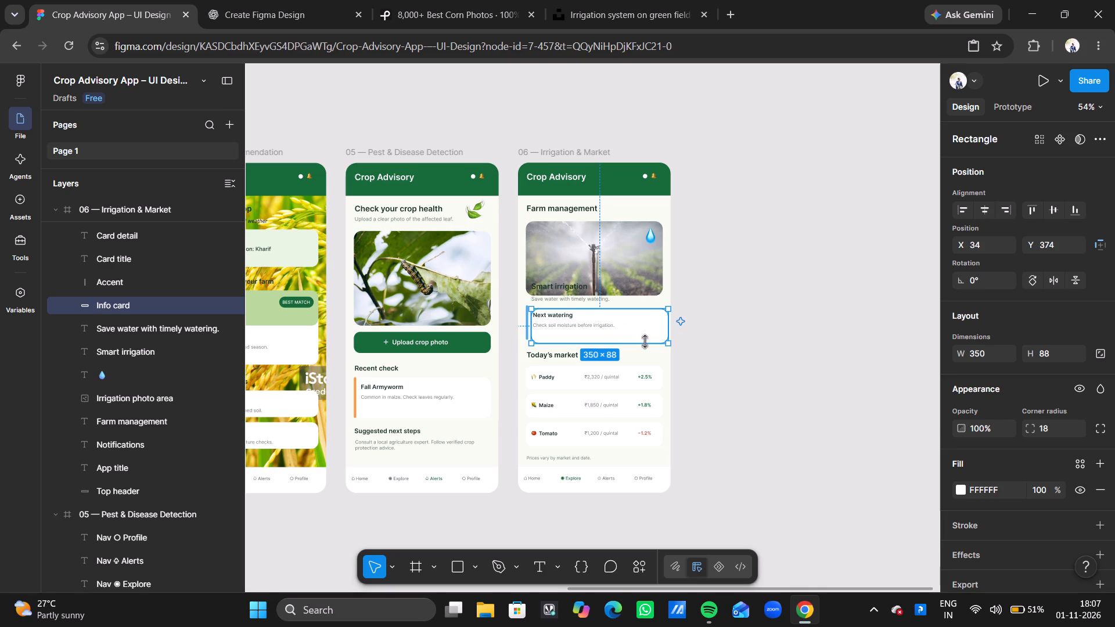
{"action": "left_click_drag", "start_coordinate": [645, 331], "coordinate": [643, 331]}
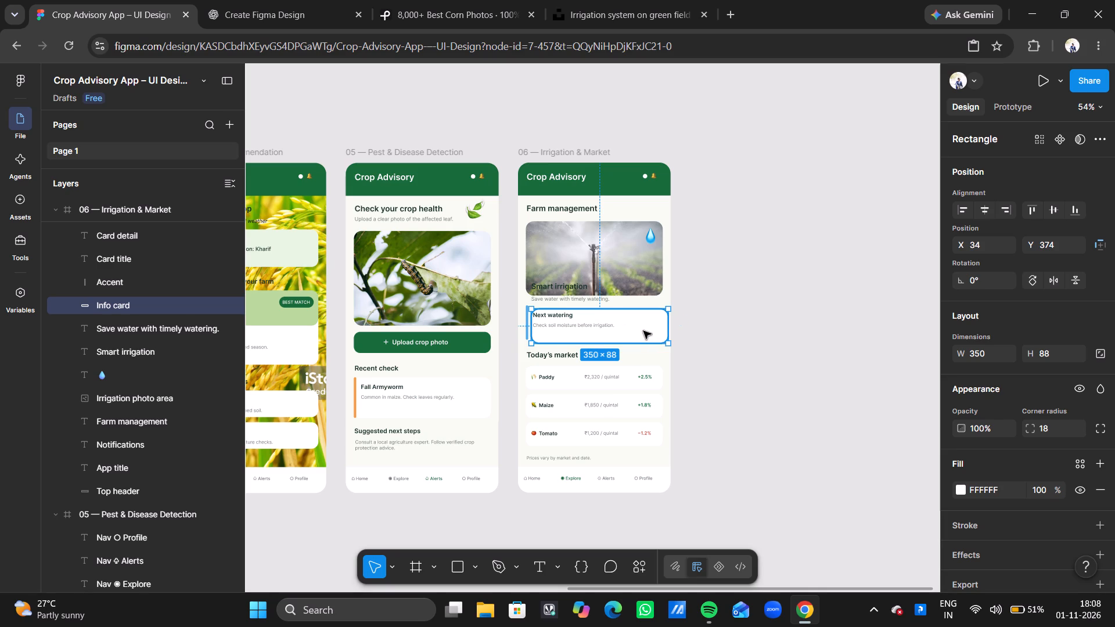
{"action": "left_click_drag", "start_coordinate": [643, 331], "coordinate": [639, 330]}
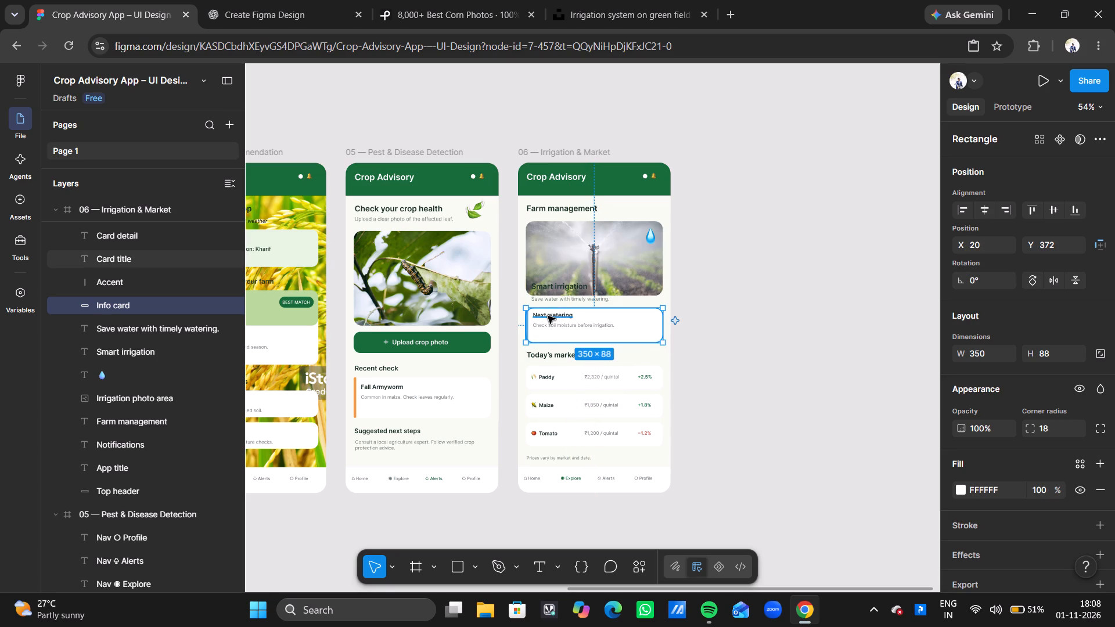
{"action": "left_click_drag", "start_coordinate": [564, 326], "coordinate": [566, 332]}
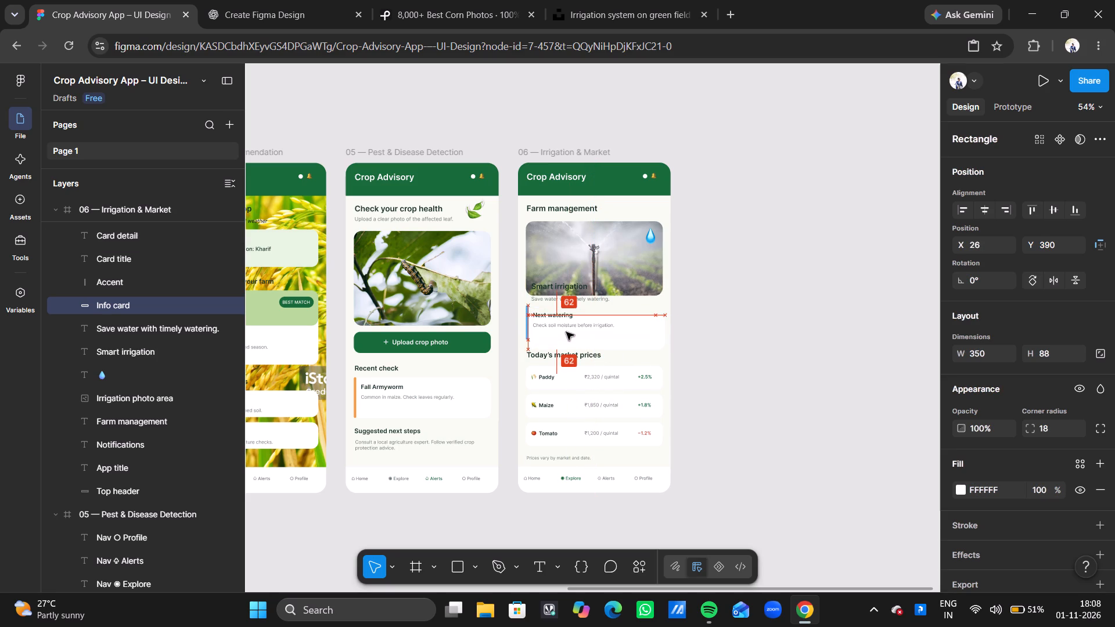
{"action": "left_click_drag", "start_coordinate": [566, 332], "coordinate": [565, 330]}
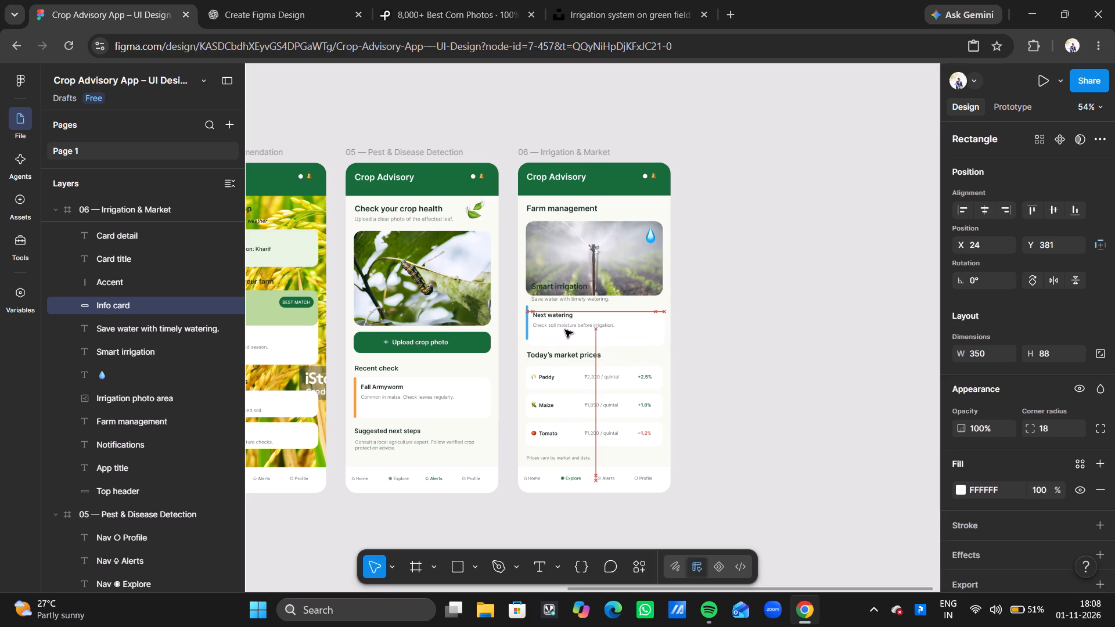
{"action": "left_click_drag", "start_coordinate": [565, 330], "coordinate": [564, 330]}
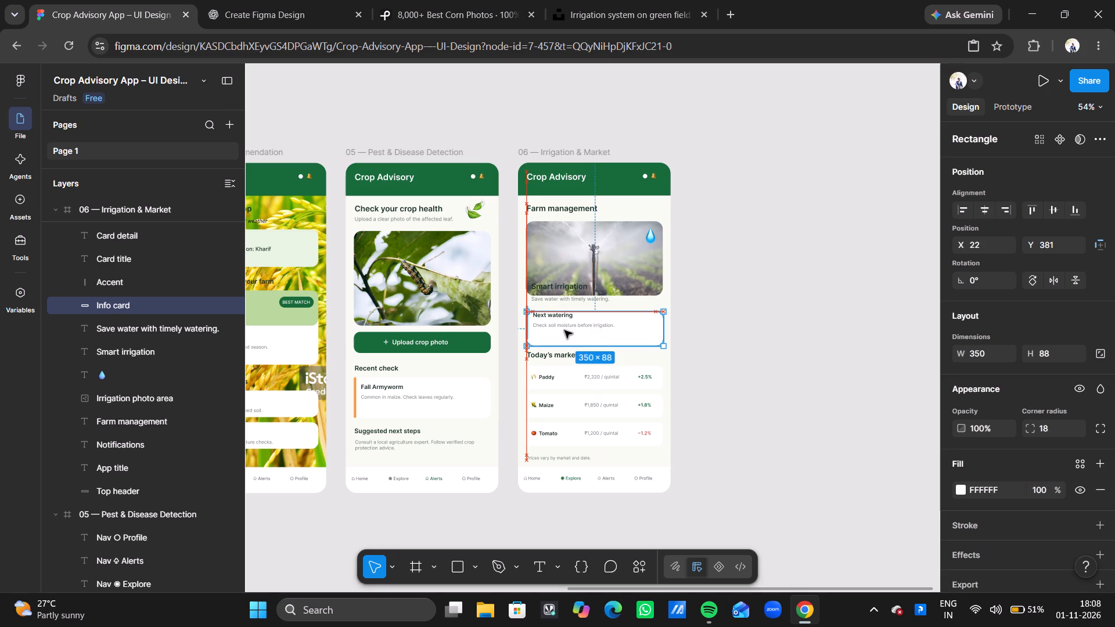
{"action": "left_click_drag", "start_coordinate": [564, 330], "coordinate": [564, 331]}
Shorten the "Check soil moisture before irrigation." text box to a height of 22 and move it down to about X 40, Y 427.
{"action": "left_click", "coordinate": [569, 326]}
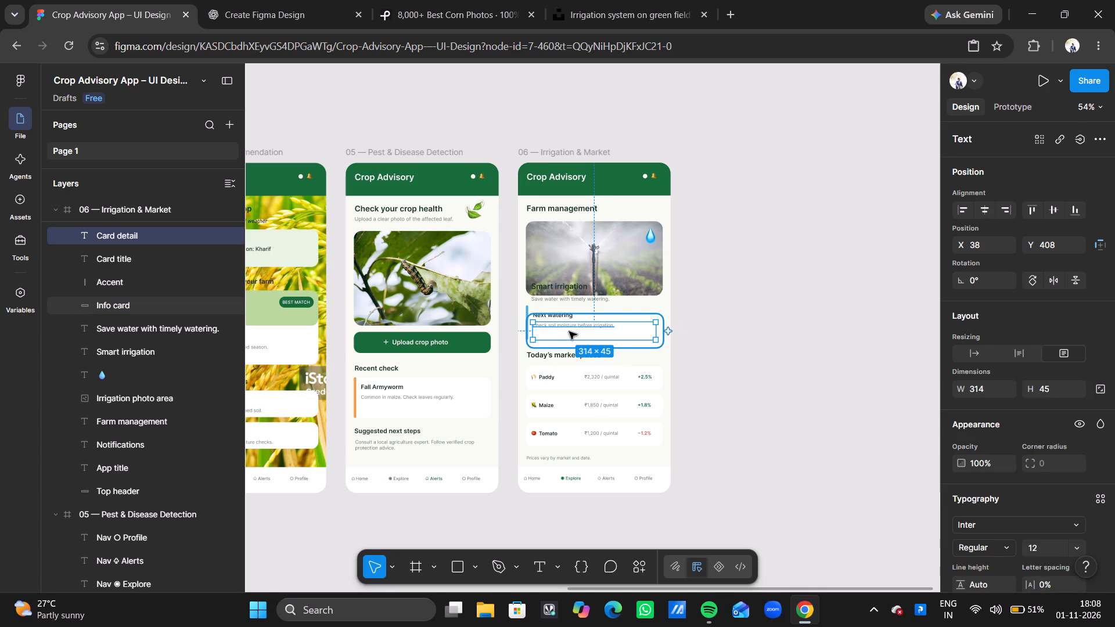
{"action": "left_click", "coordinate": [534, 337]}
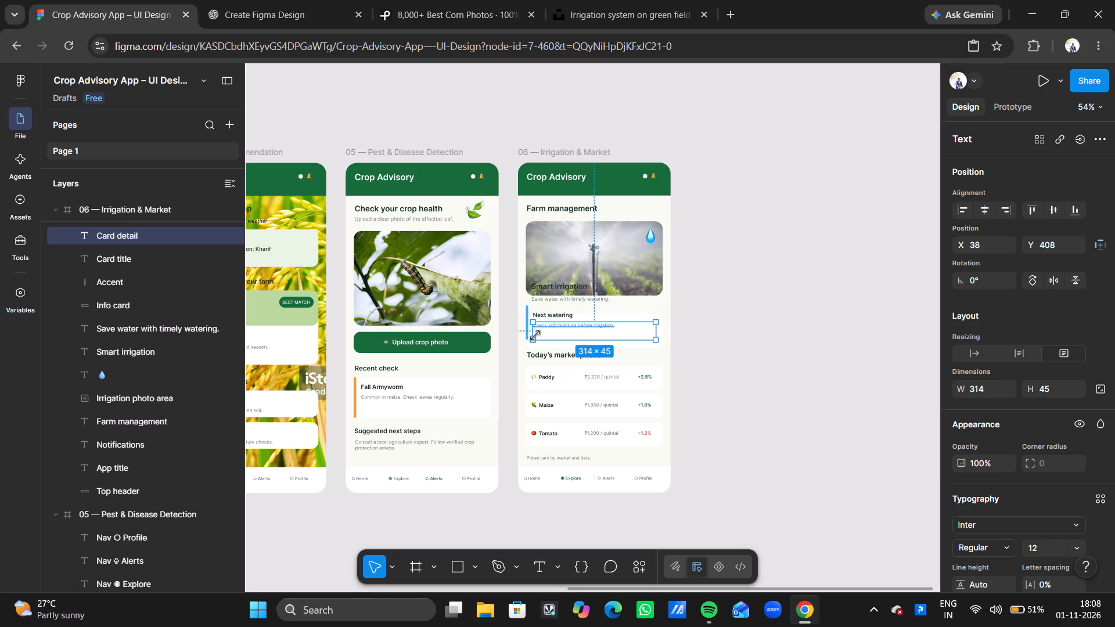
{"action": "left_click", "coordinate": [573, 325]}
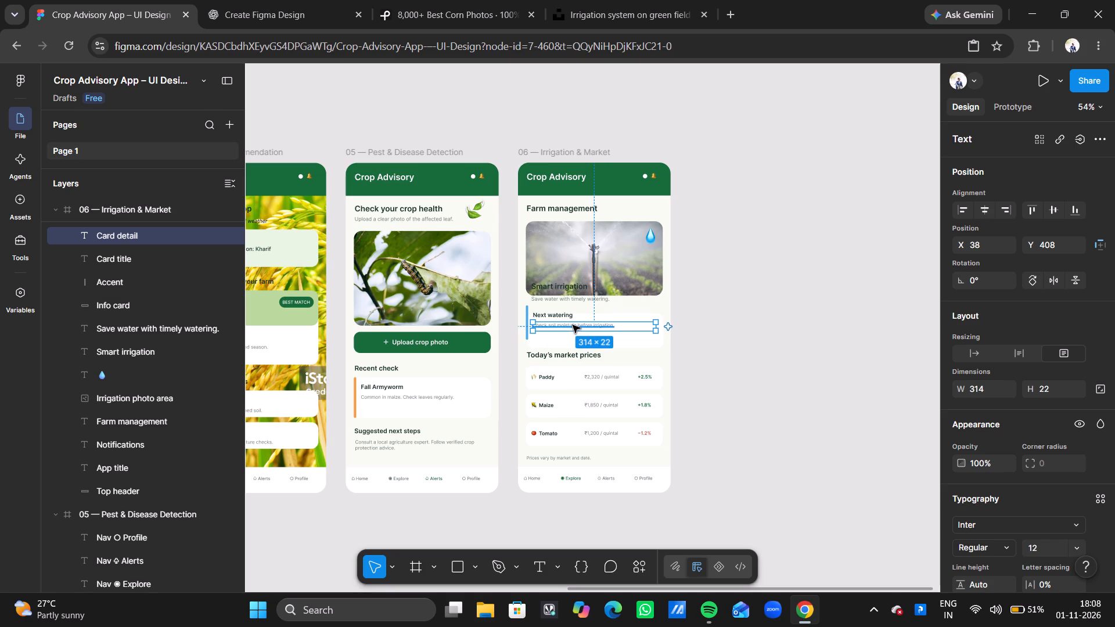
{"action": "left_click_drag", "start_coordinate": [573, 325], "coordinate": [574, 331]}
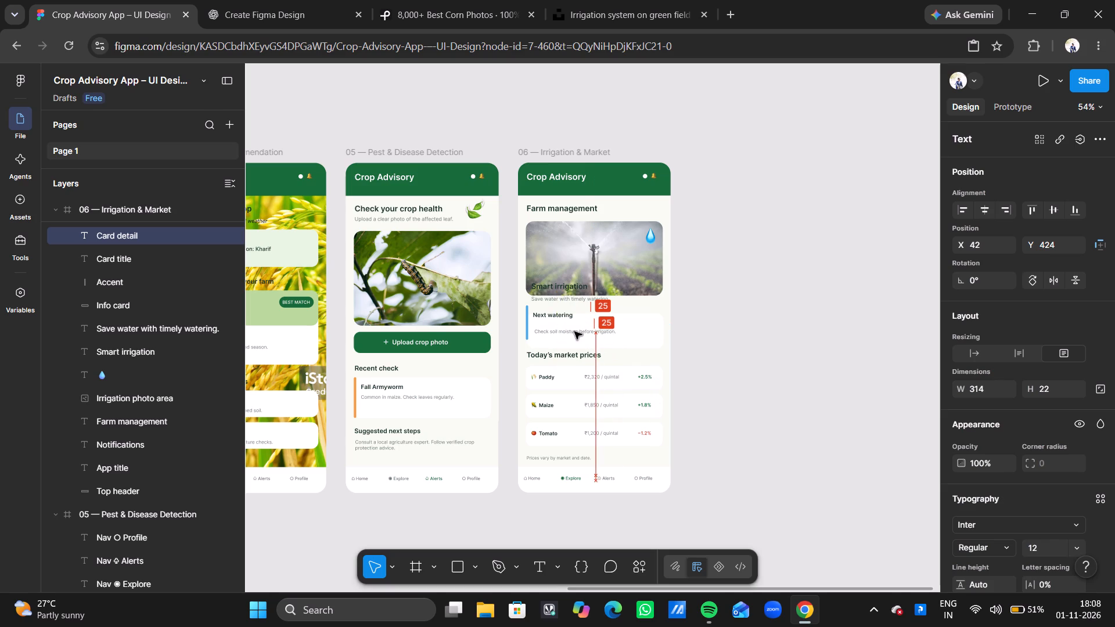
{"action": "left_click_drag", "start_coordinate": [574, 331], "coordinate": [574, 332]}
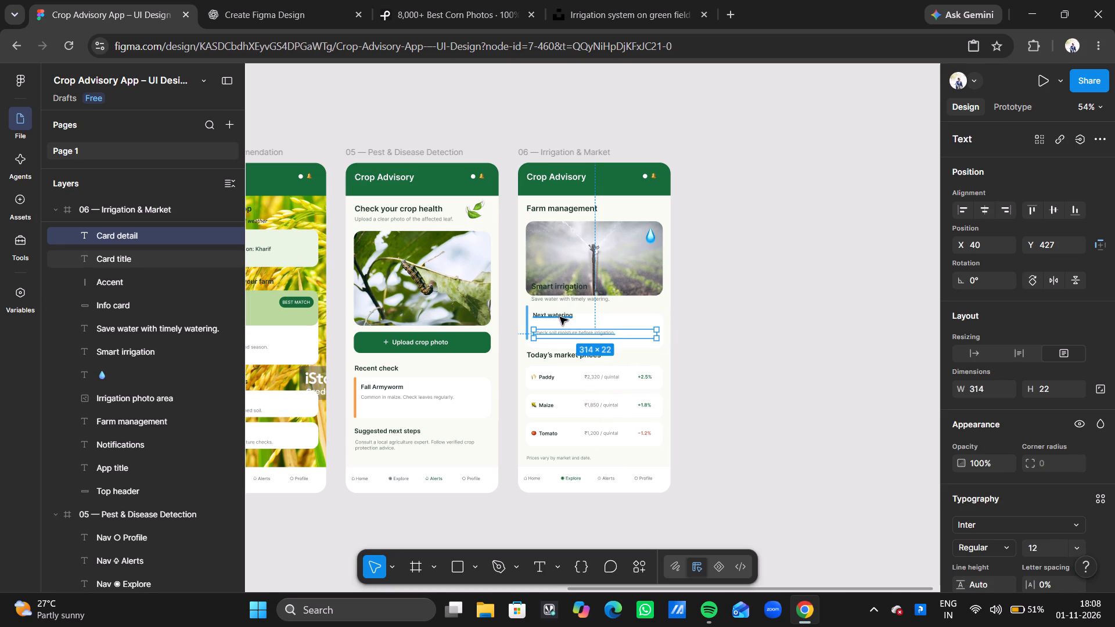
Move the "Next watering" title down inside the info card to about X 40, Y 395.
{"action": "left_click", "coordinate": [559, 316]}
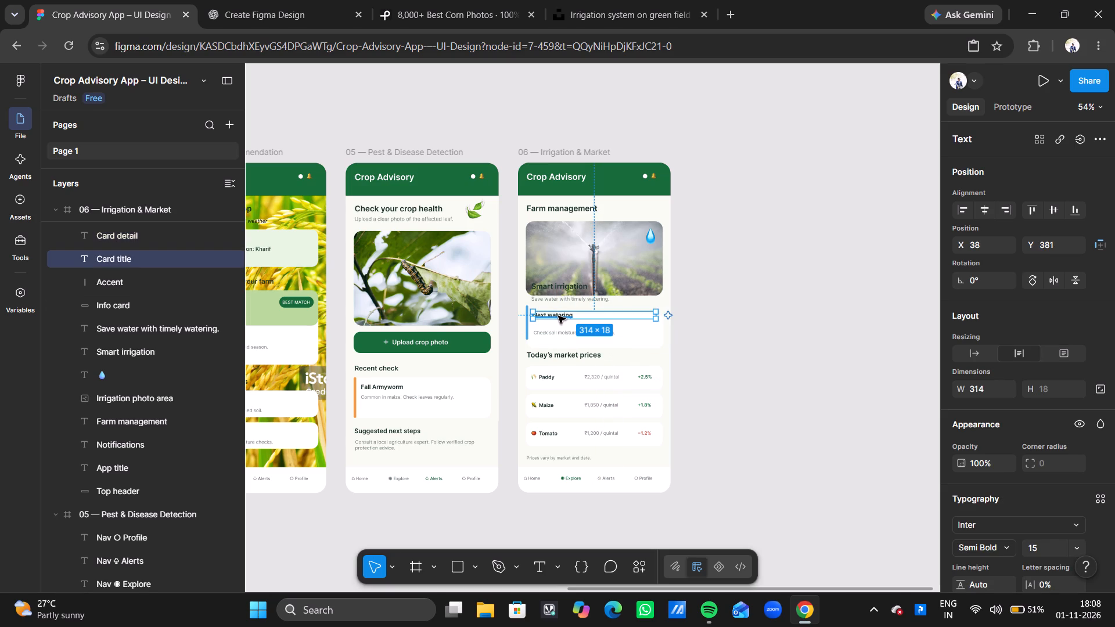
{"action": "left_click_drag", "start_coordinate": [558, 316], "coordinate": [559, 319]}
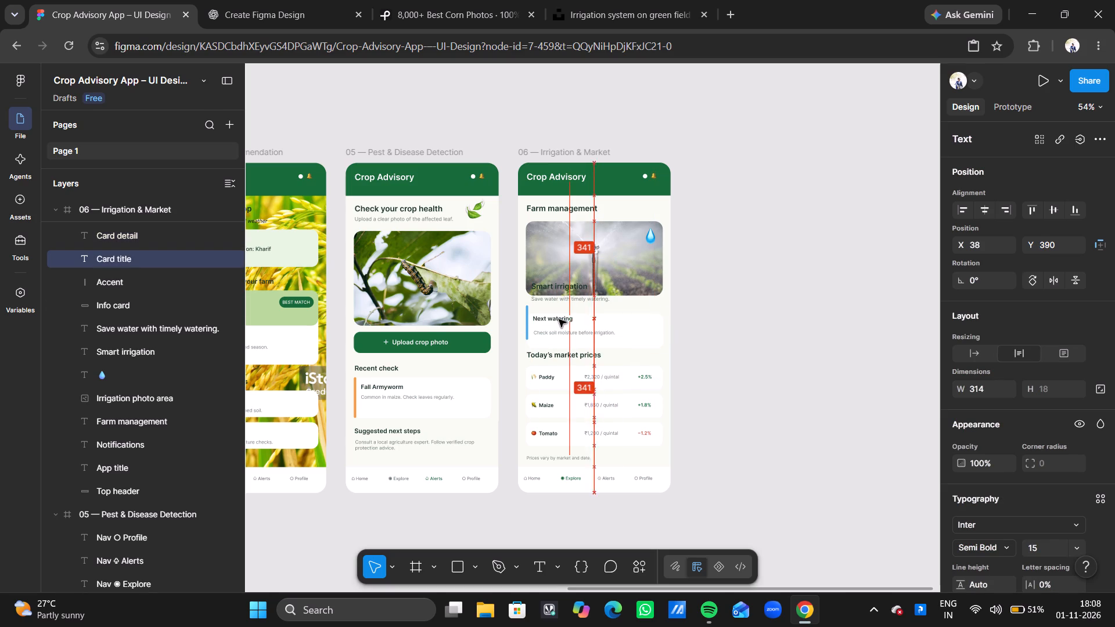
{"action": "left_click_drag", "start_coordinate": [559, 319], "coordinate": [559, 321]}
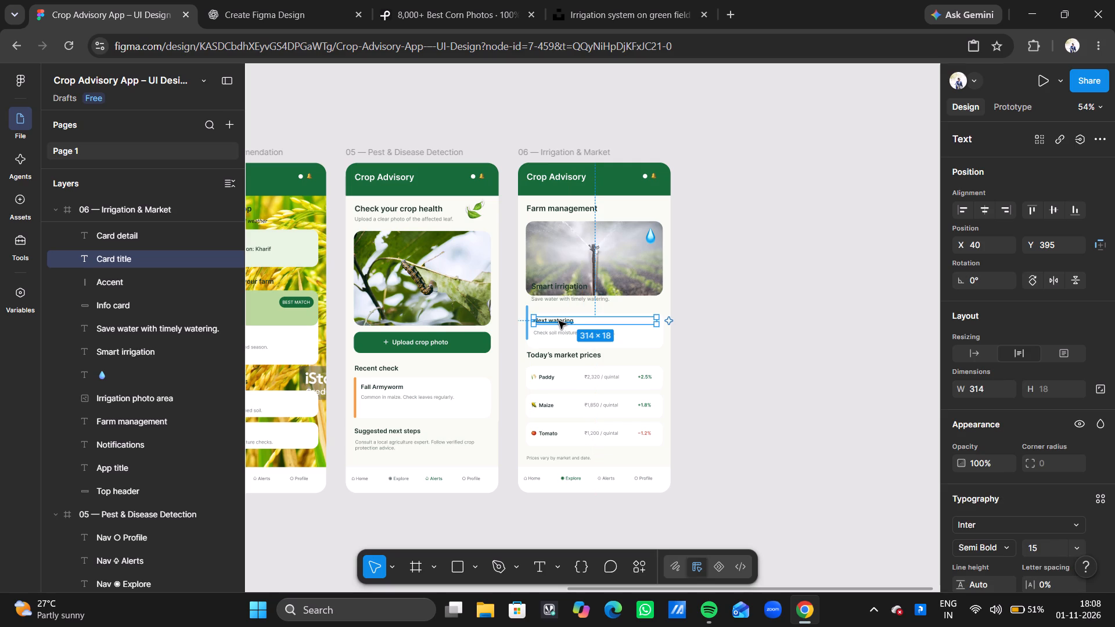
Move the "Check soil moisture before irrigation." text closer beneath the "Next watering" title, at about X 38, Y 422.
{"action": "left_click", "coordinate": [563, 333]}
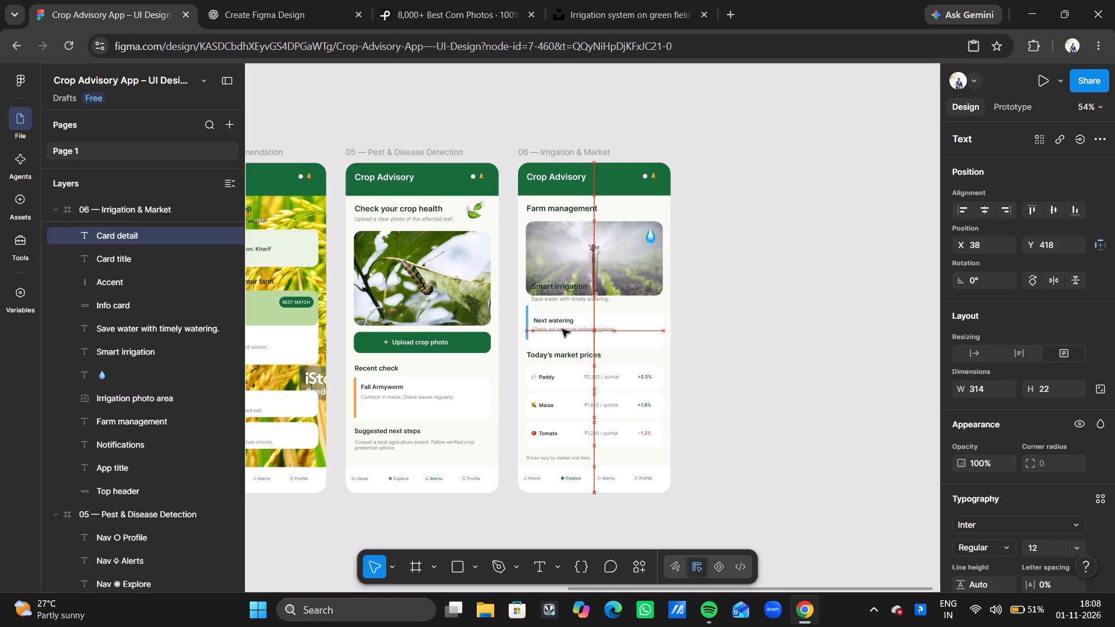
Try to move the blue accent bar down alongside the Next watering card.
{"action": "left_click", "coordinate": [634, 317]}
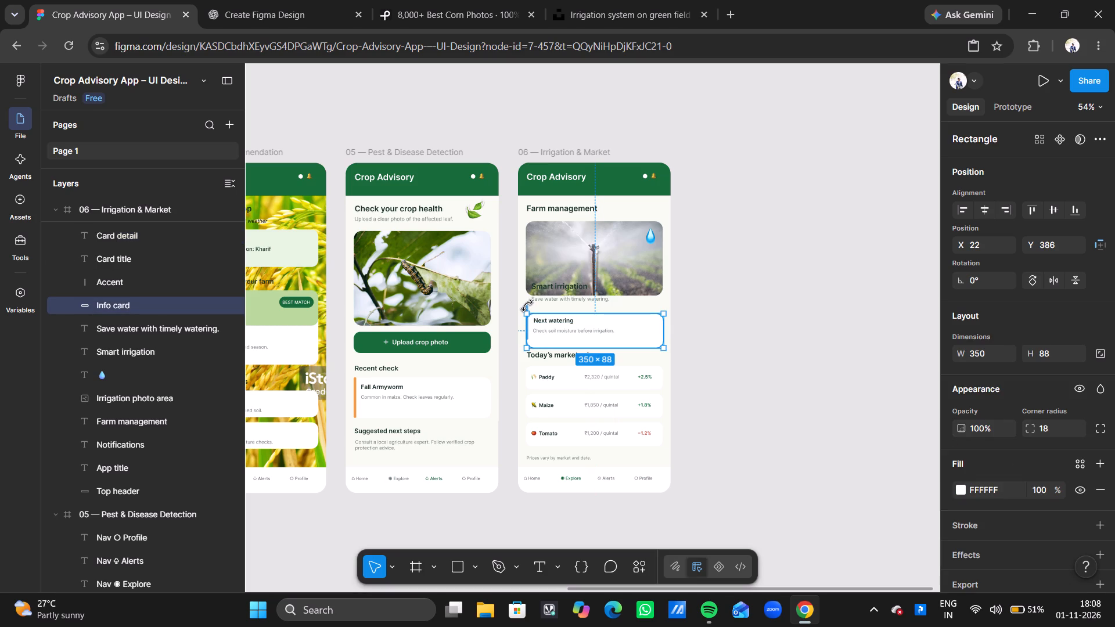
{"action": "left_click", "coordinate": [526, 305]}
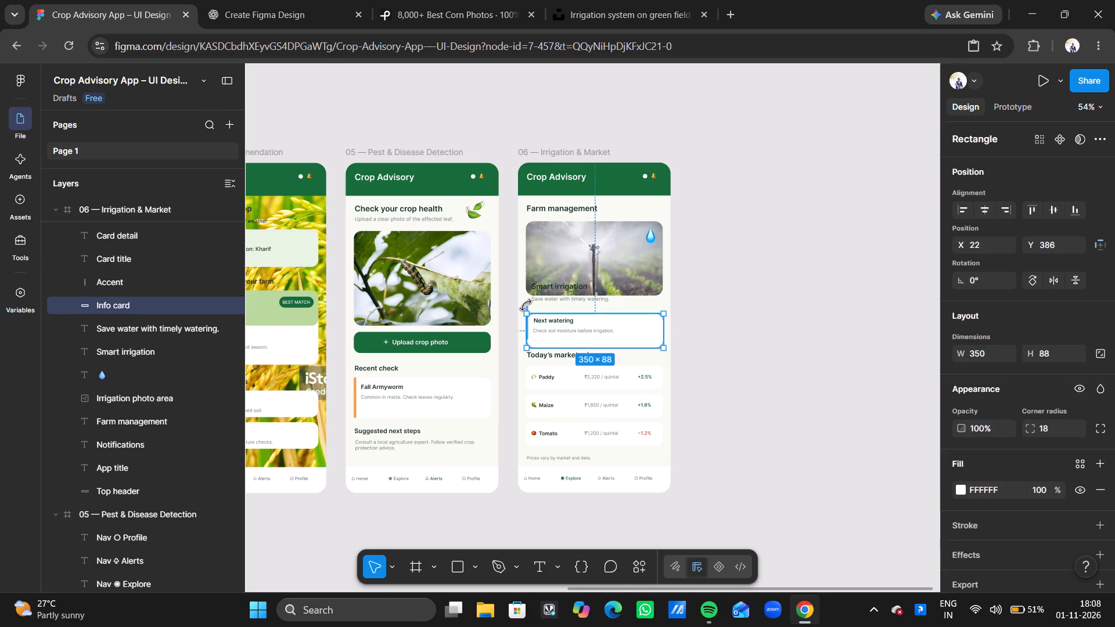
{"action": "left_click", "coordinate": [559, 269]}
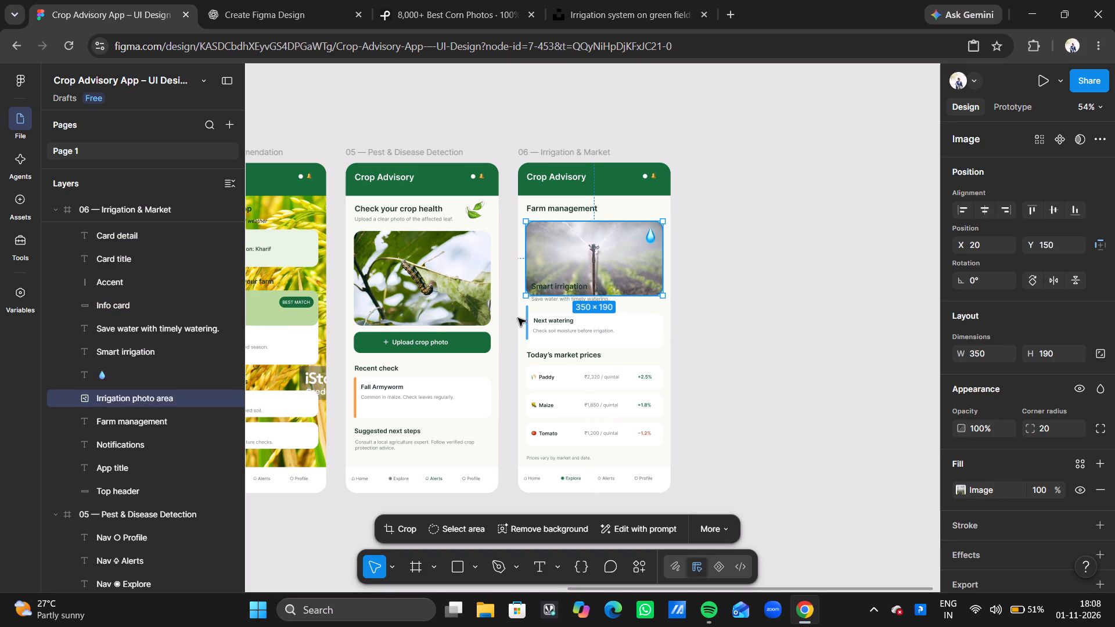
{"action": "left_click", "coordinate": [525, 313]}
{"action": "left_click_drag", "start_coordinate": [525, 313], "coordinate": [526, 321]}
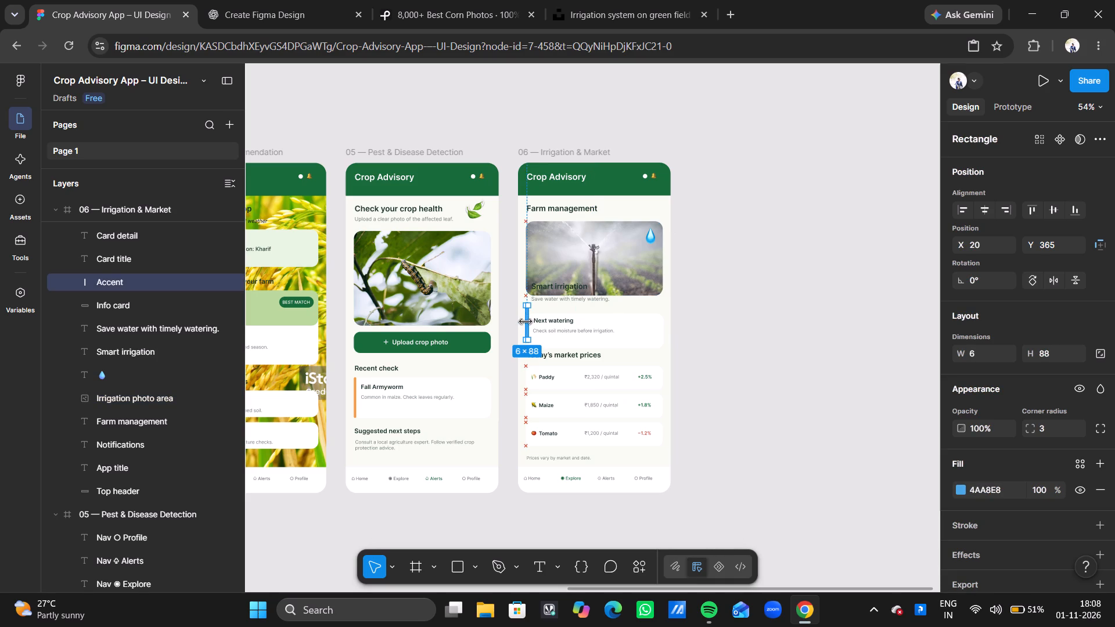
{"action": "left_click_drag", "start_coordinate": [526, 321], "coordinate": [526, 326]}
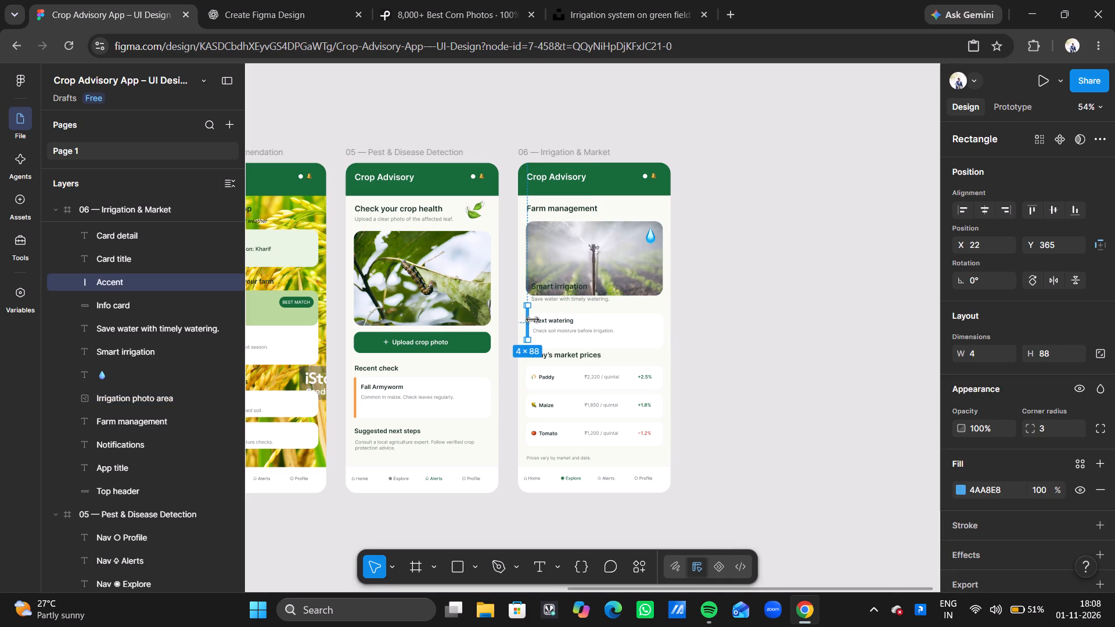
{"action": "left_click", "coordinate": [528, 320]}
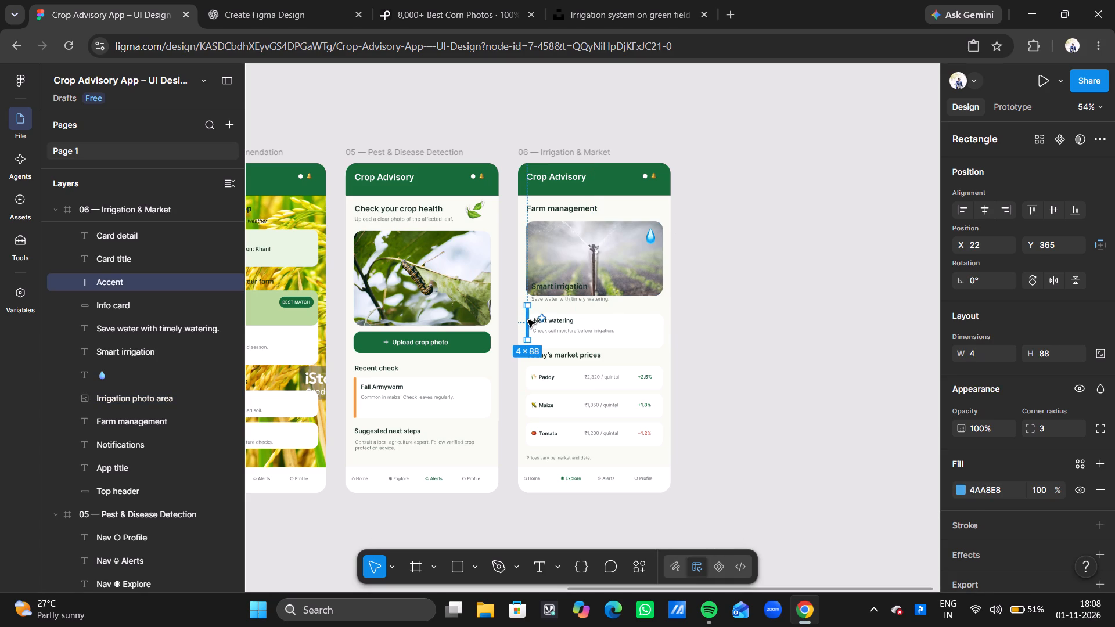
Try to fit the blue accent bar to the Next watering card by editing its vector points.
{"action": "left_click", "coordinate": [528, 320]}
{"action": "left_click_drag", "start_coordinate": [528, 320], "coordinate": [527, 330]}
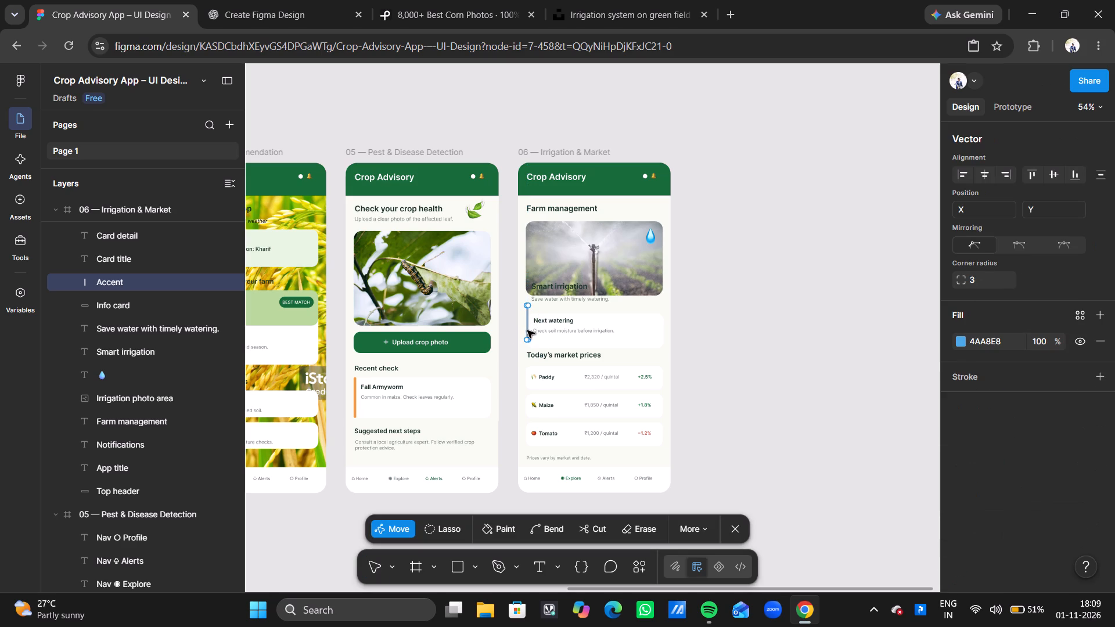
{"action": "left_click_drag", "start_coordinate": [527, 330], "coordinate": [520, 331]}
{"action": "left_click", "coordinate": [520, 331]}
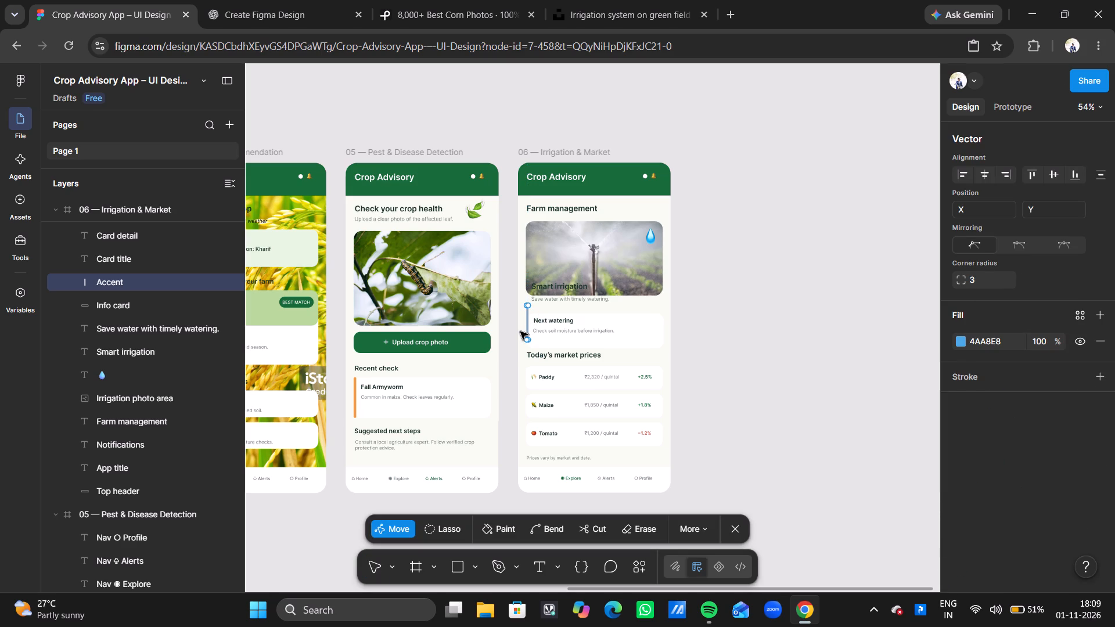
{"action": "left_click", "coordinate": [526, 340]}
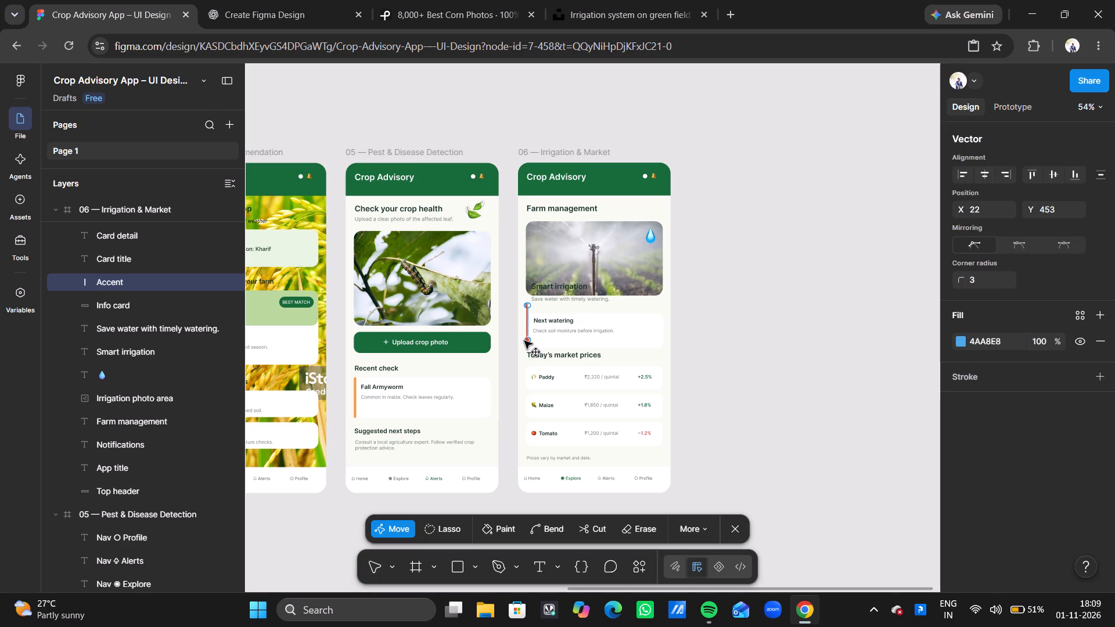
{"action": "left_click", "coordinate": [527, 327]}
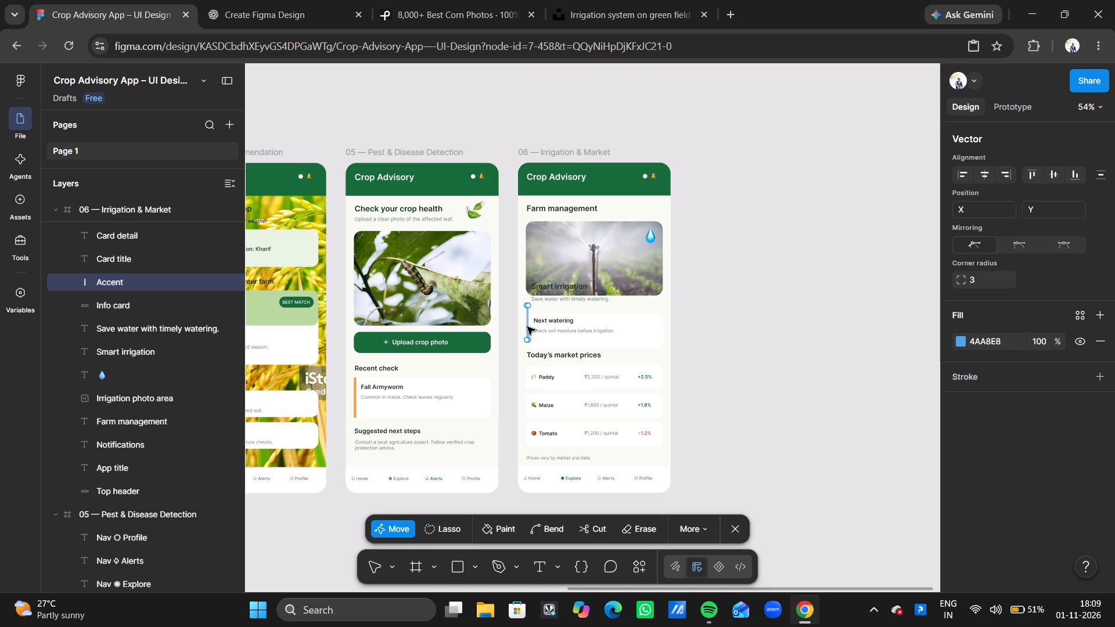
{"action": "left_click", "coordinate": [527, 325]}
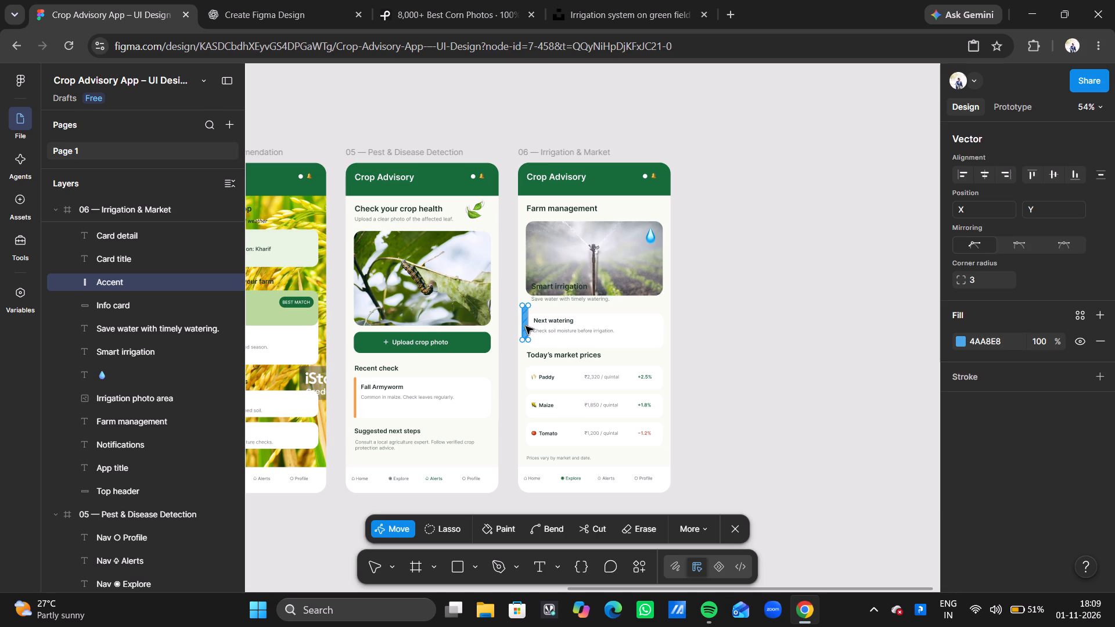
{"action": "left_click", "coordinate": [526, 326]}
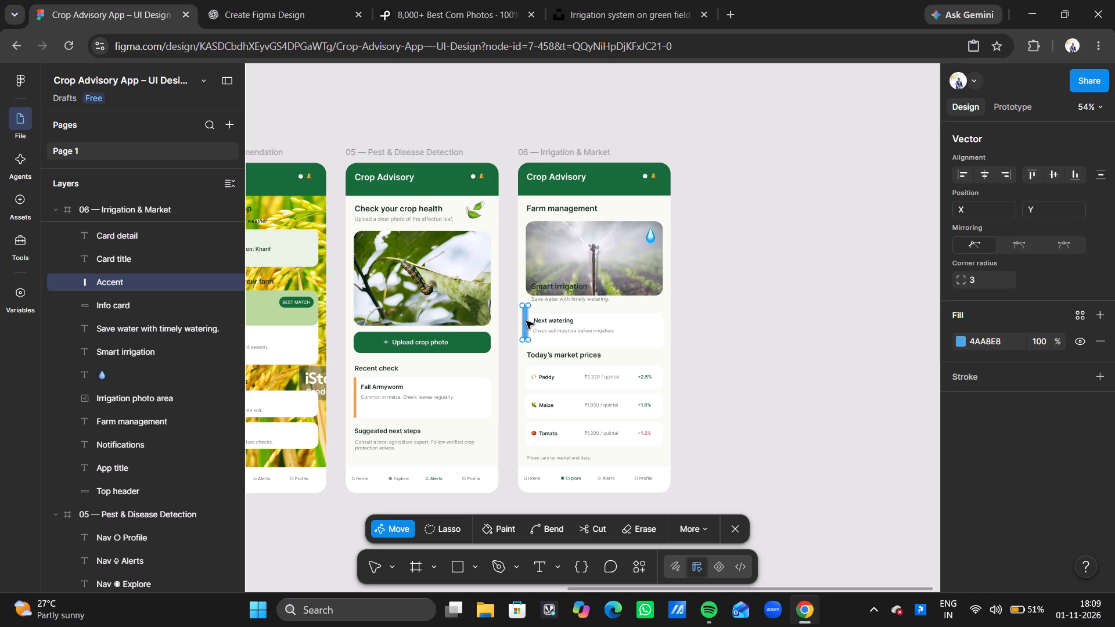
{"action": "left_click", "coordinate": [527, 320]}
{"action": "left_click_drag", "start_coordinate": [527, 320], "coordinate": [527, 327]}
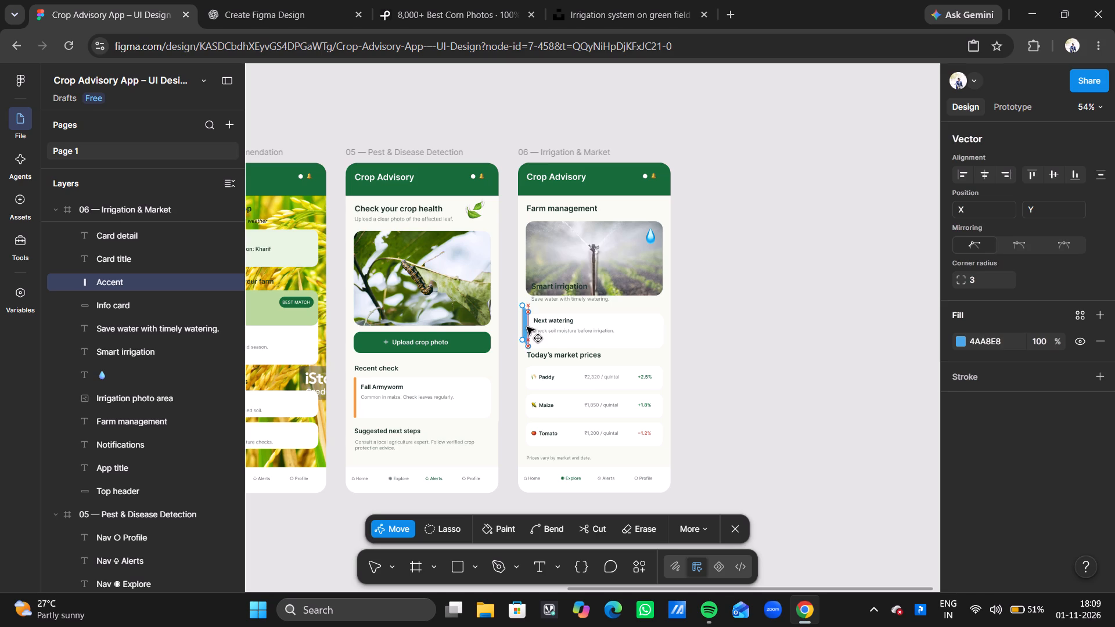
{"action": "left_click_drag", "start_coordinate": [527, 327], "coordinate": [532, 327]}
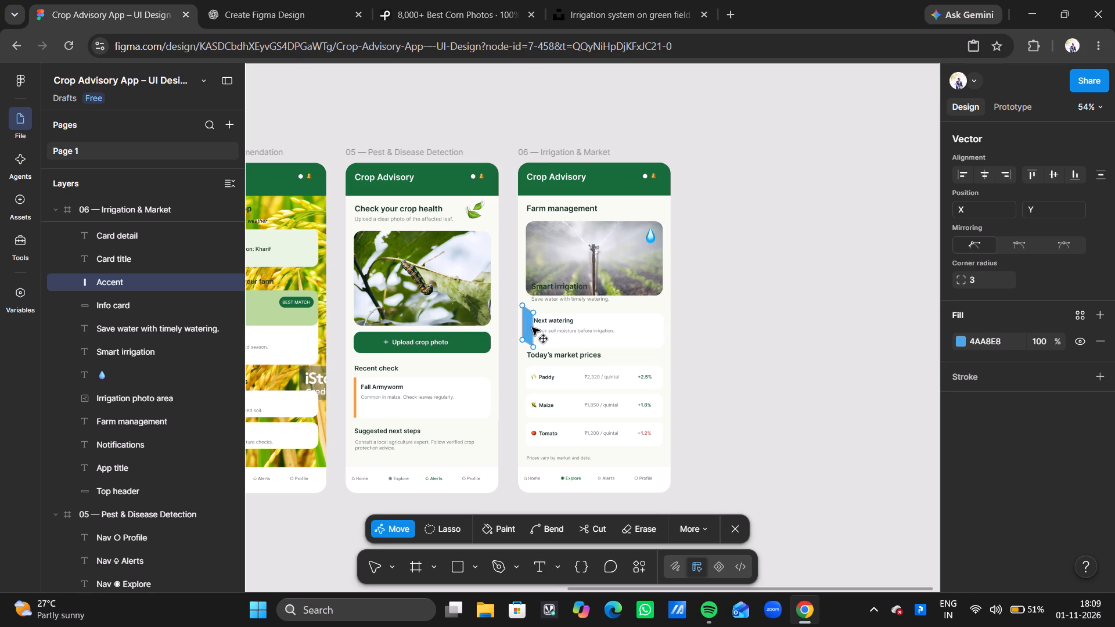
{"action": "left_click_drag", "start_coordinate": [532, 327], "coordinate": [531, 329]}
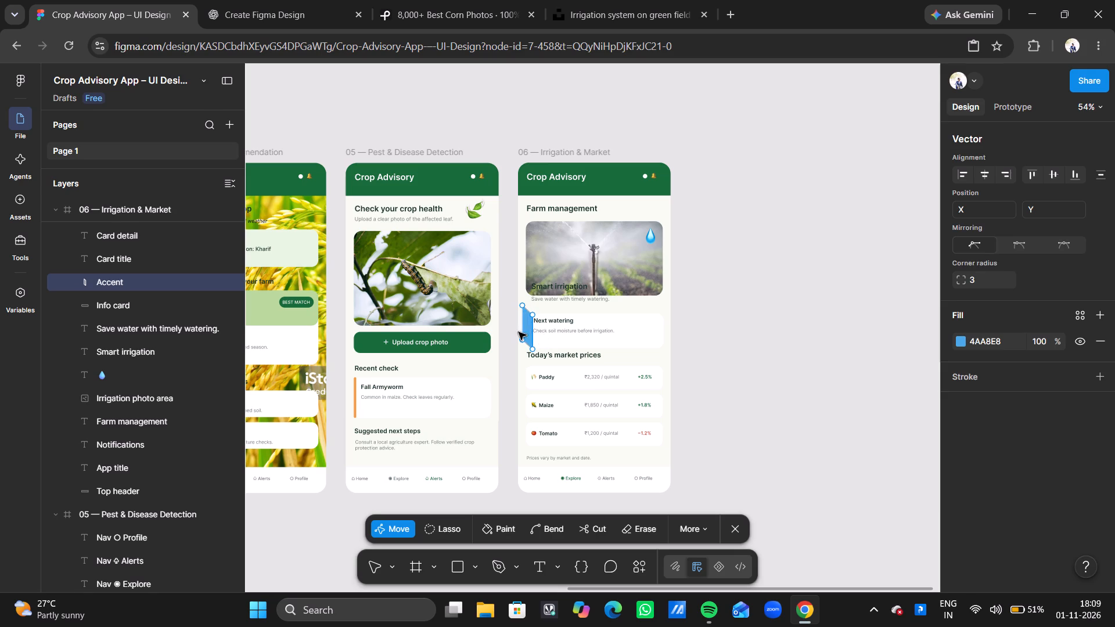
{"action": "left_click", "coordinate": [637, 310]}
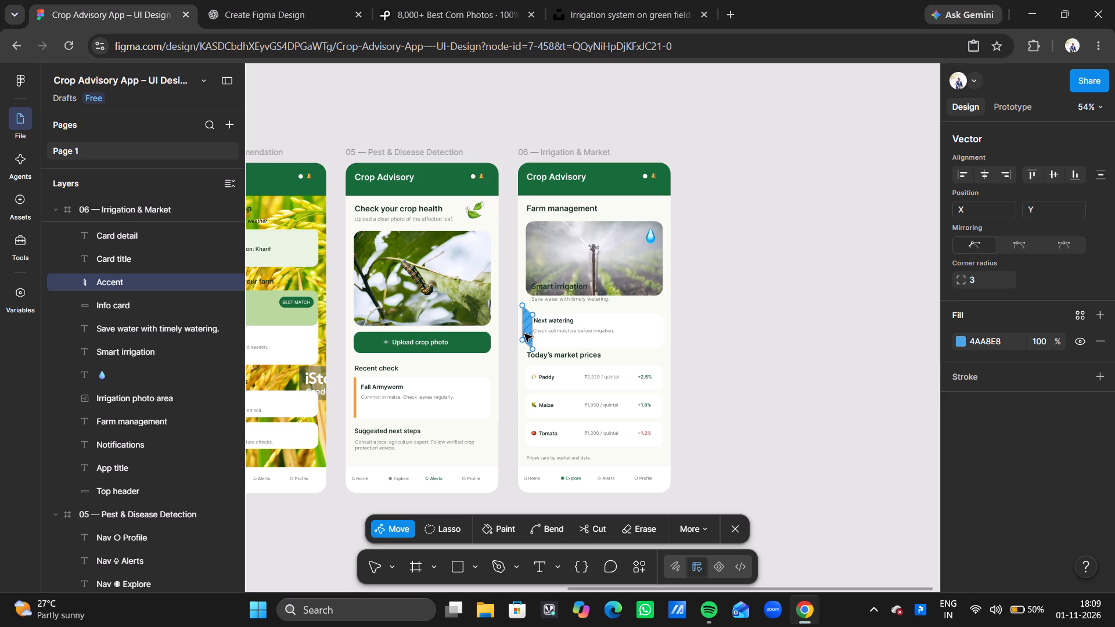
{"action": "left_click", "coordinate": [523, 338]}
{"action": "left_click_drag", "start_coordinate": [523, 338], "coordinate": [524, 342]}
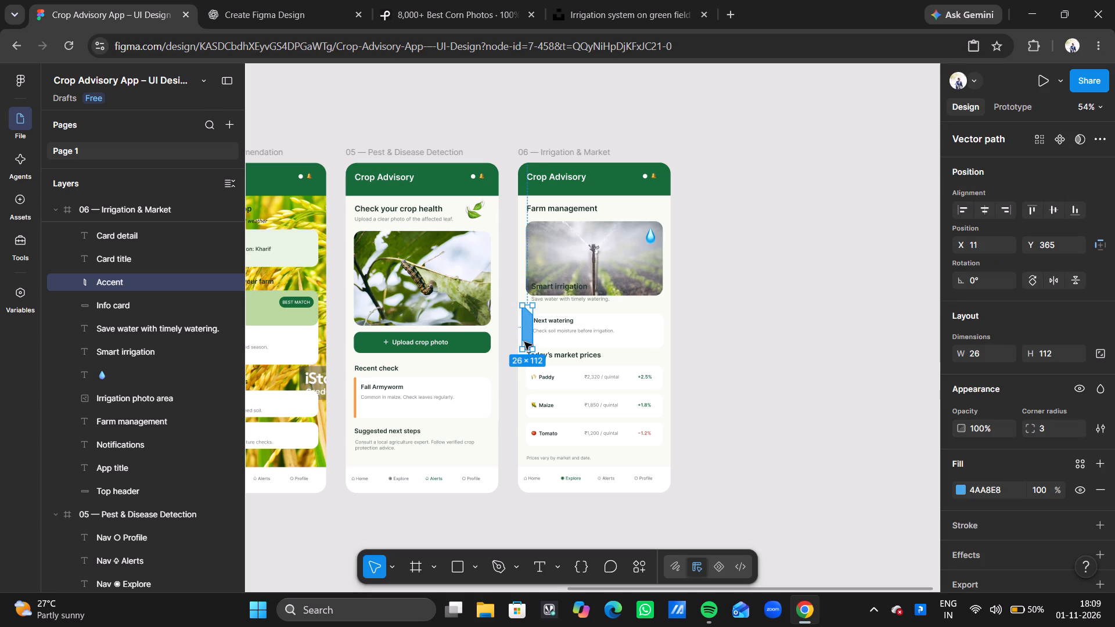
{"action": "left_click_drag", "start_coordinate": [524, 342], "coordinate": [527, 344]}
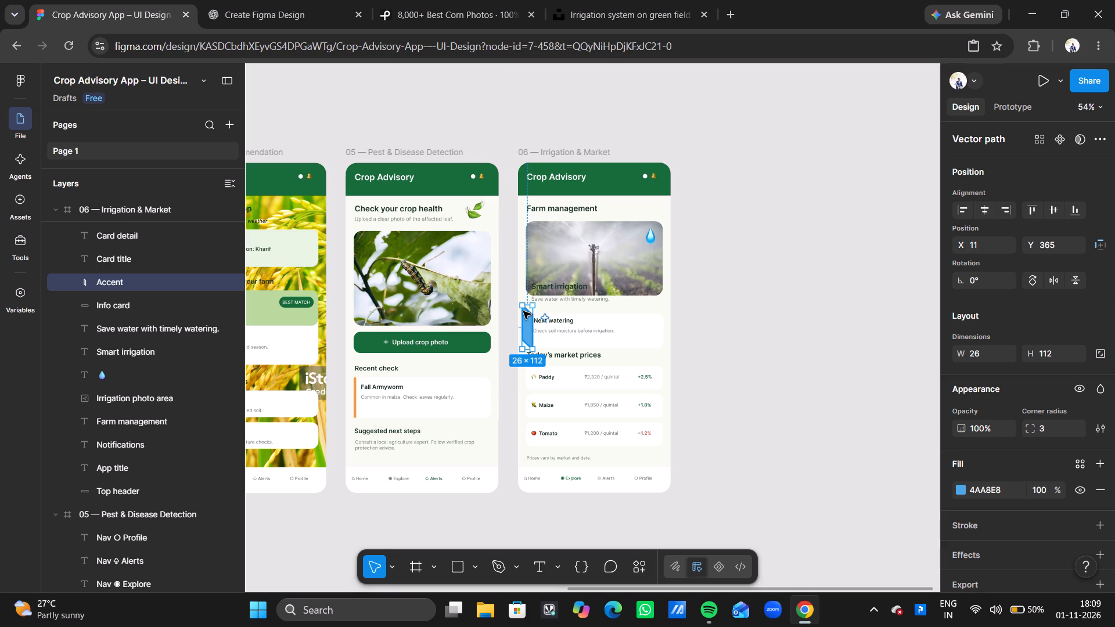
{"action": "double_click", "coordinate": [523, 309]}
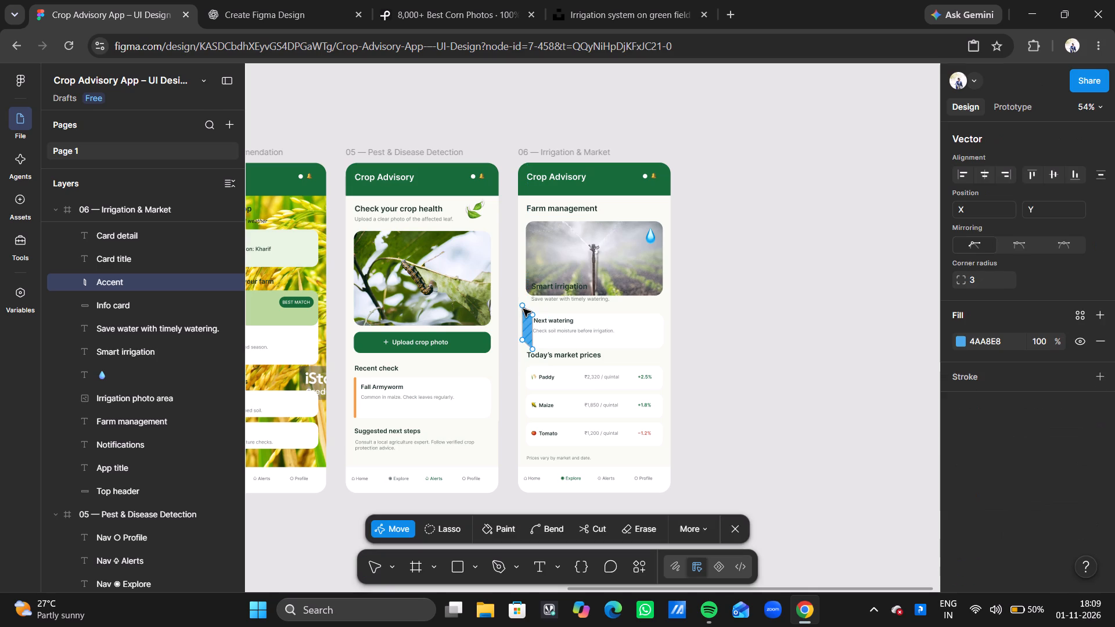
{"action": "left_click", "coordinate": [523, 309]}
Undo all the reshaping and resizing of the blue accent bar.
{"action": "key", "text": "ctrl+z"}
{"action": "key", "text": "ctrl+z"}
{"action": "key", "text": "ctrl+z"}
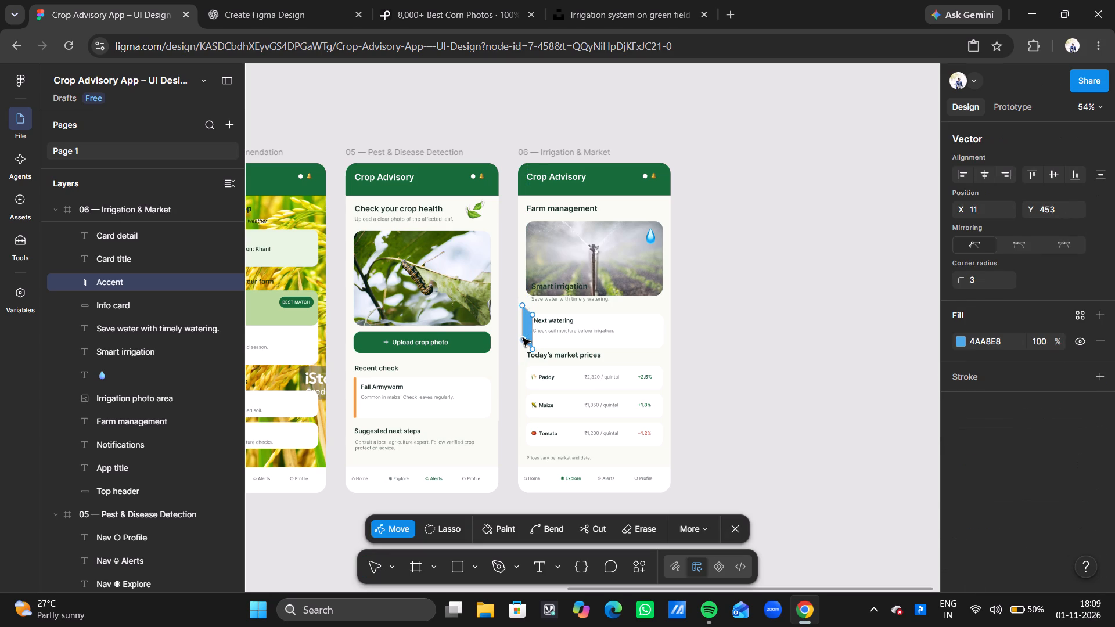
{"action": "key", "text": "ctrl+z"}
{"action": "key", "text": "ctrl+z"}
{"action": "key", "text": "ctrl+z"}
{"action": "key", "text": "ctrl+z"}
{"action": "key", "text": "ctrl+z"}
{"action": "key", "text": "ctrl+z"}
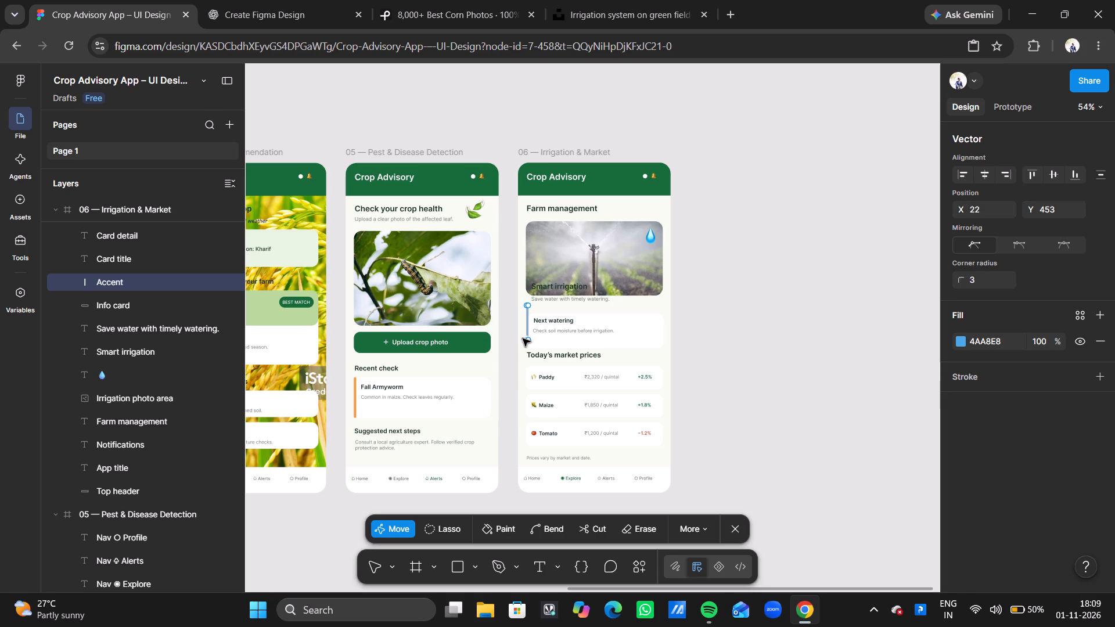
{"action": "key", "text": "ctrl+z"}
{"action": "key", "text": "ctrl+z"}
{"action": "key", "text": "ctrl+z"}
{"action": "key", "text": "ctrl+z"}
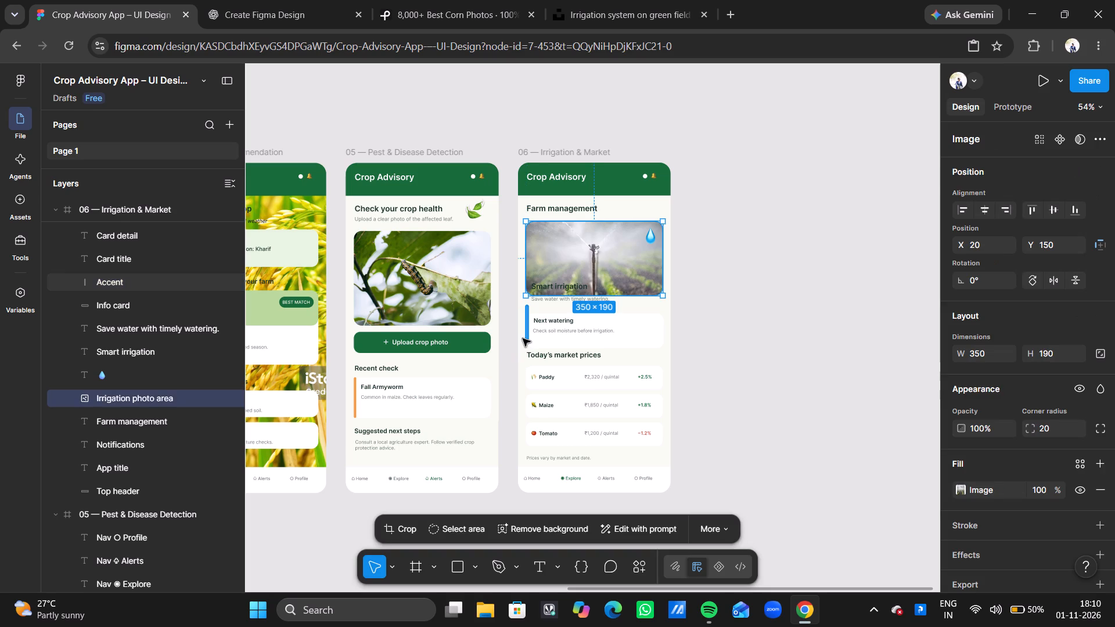
Move the blue accent bar down to the left edge of the Next watering card, at about X 16, Y 386.
{"action": "left_click", "coordinate": [523, 338]}
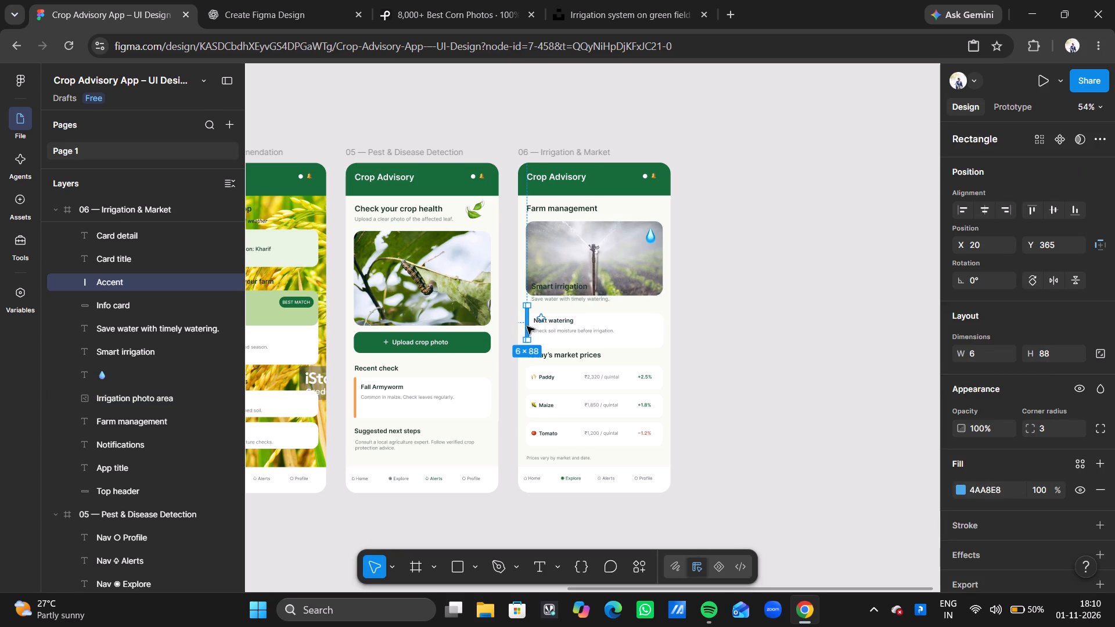
{"action": "left_click", "coordinate": [527, 326]}
{"action": "left_click_drag", "start_coordinate": [527, 326], "coordinate": [530, 336]}
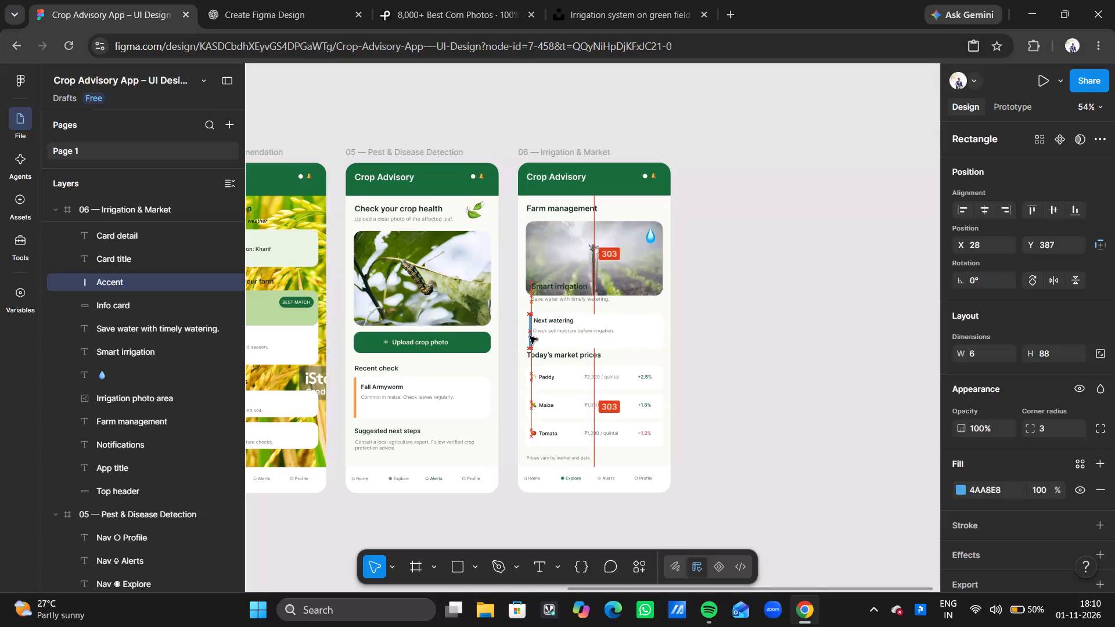
{"action": "left_click_drag", "start_coordinate": [530, 336], "coordinate": [526, 333]}
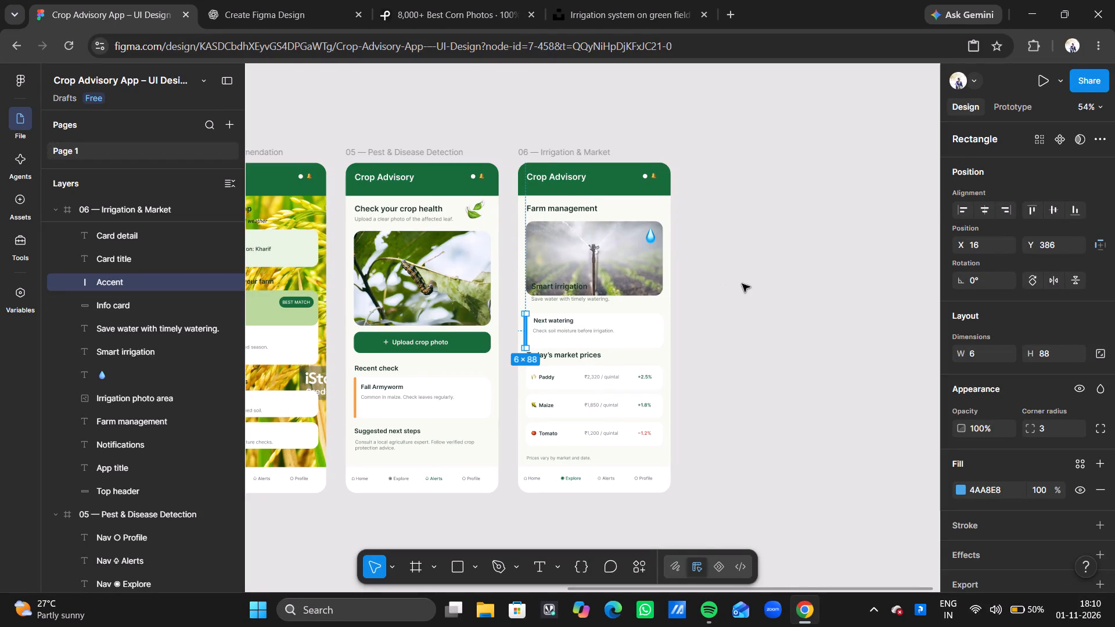
{"action": "left_click", "coordinate": [742, 284]}
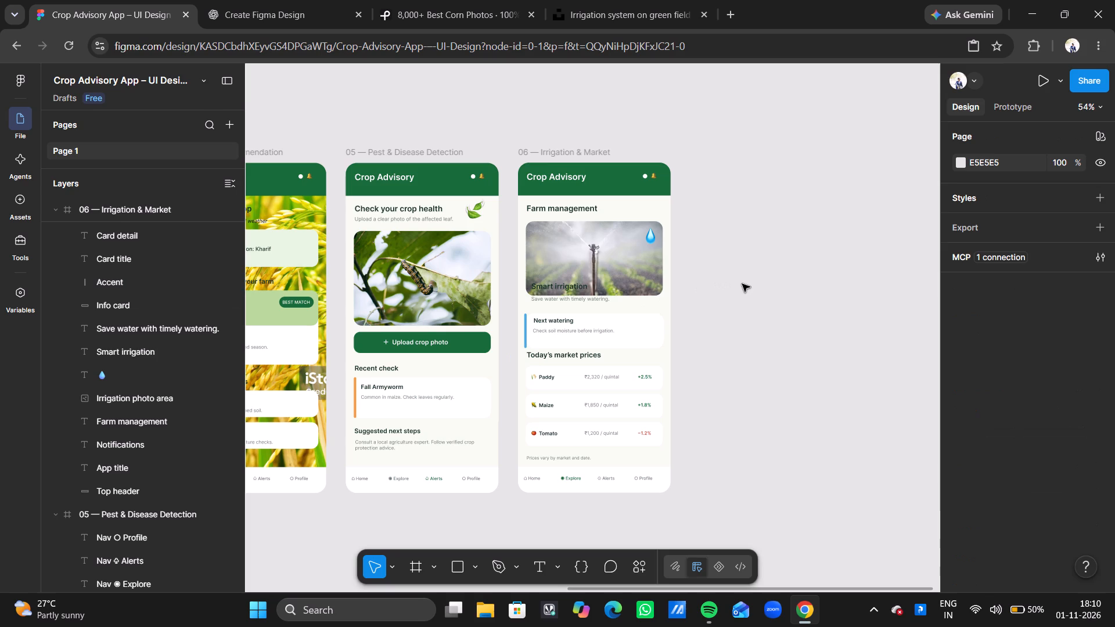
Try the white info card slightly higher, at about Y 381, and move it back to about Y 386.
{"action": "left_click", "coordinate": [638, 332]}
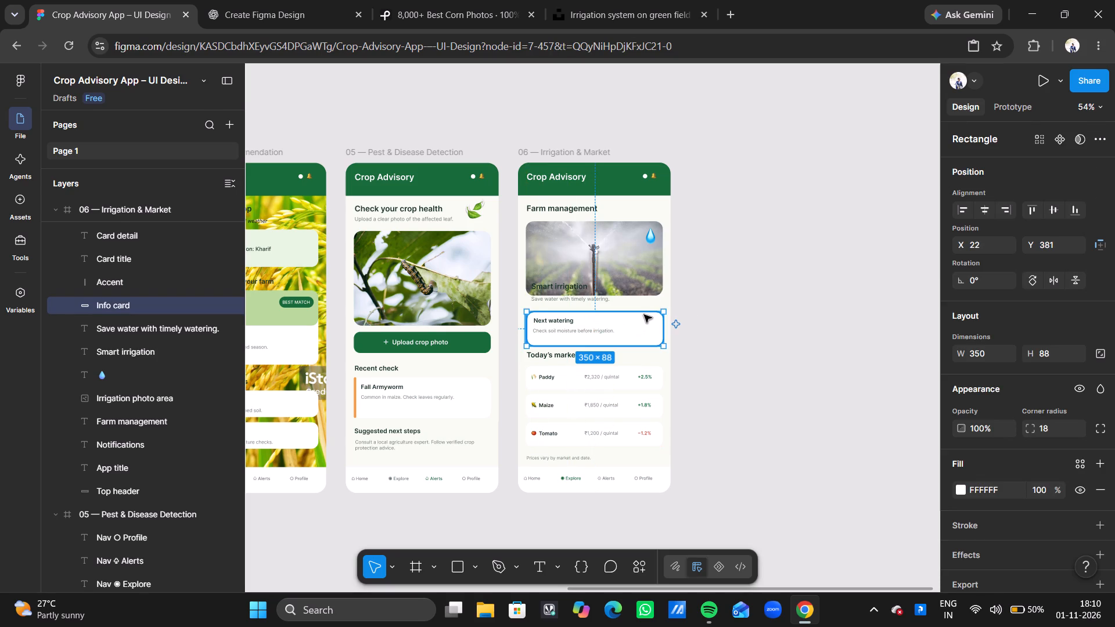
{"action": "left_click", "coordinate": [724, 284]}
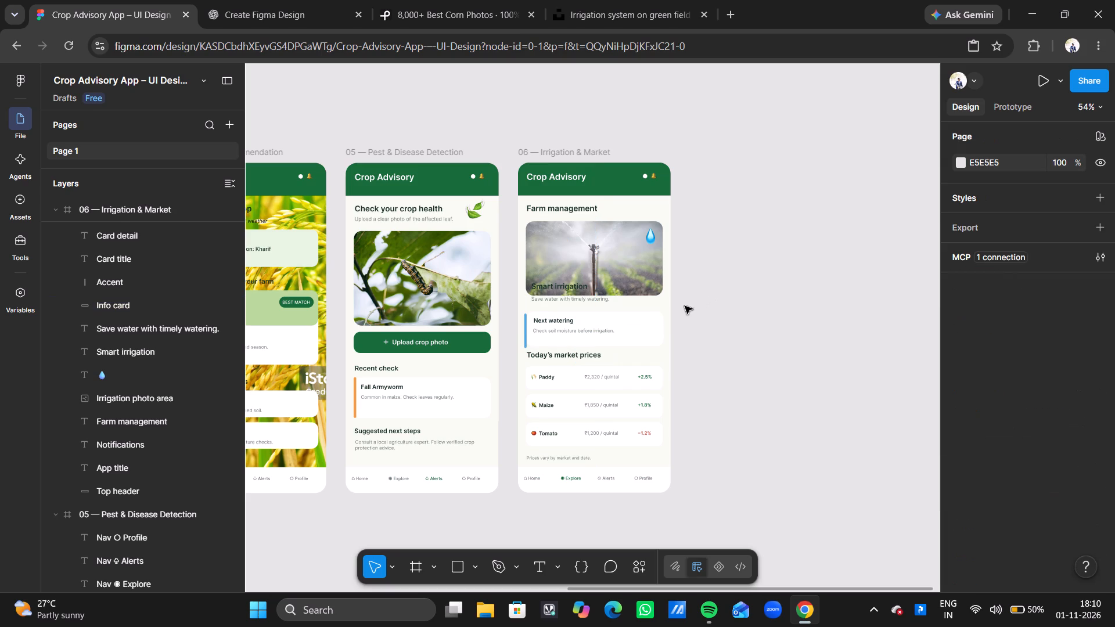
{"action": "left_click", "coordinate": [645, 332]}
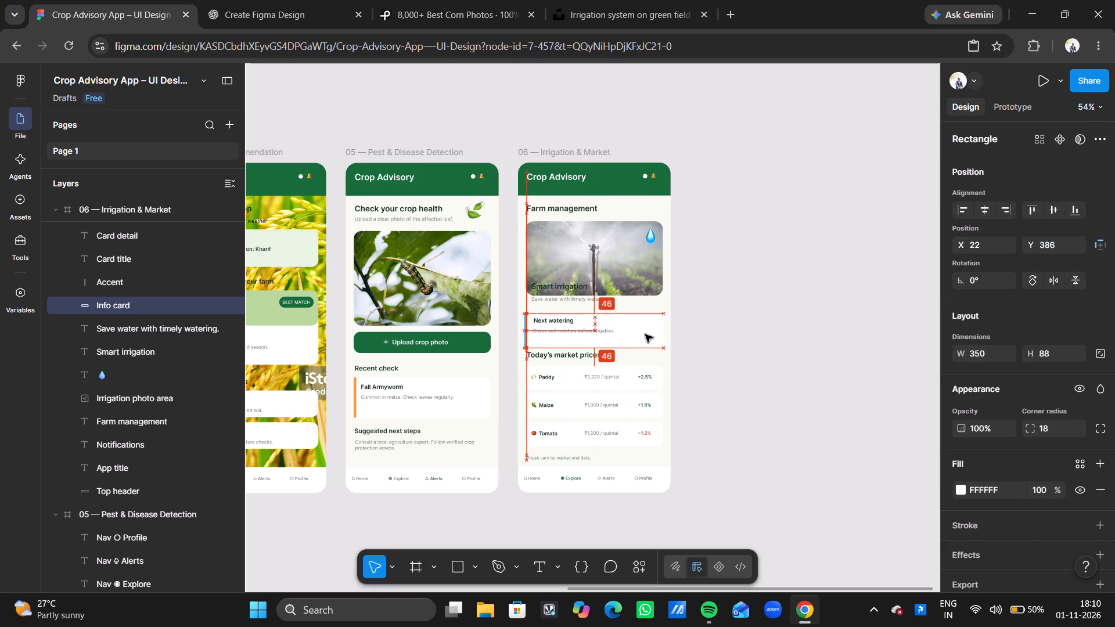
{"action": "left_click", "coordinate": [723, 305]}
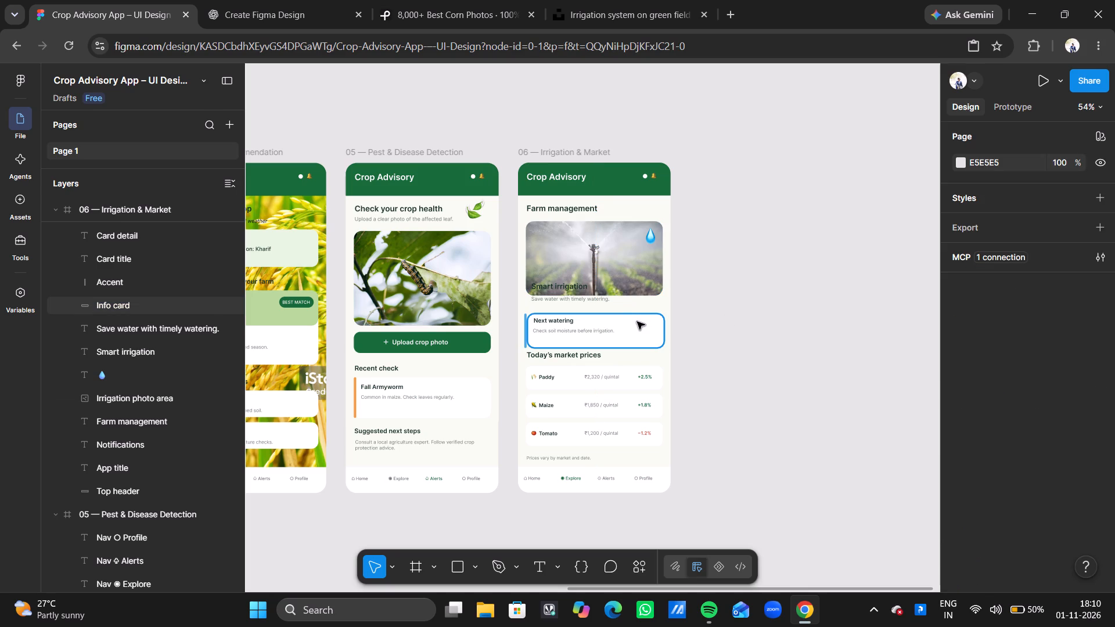
Move the "Save water with timely watering." caption down, clear of the photo, to about X 34, Y 361.
{"action": "left_click", "coordinate": [595, 299]}
{"action": "left_click_drag", "start_coordinate": [595, 299], "coordinate": [595, 307]}
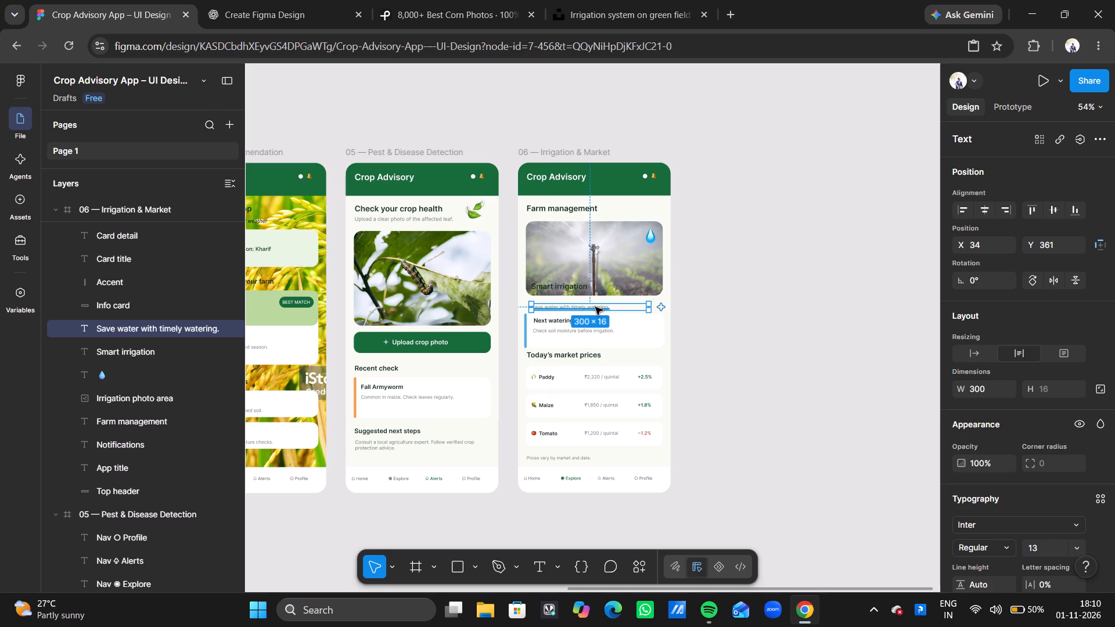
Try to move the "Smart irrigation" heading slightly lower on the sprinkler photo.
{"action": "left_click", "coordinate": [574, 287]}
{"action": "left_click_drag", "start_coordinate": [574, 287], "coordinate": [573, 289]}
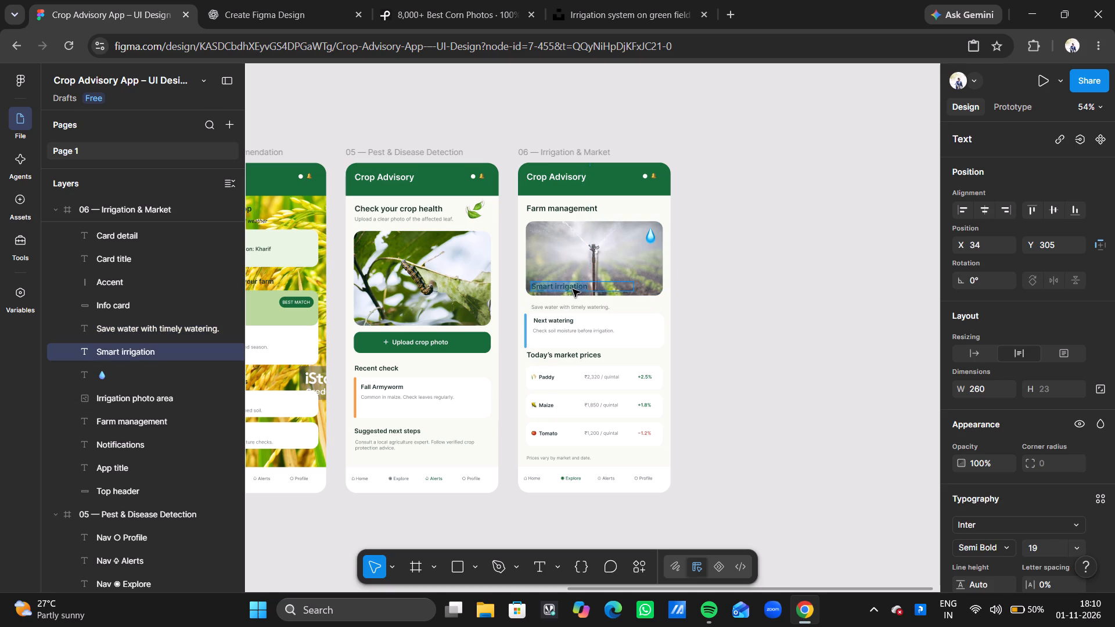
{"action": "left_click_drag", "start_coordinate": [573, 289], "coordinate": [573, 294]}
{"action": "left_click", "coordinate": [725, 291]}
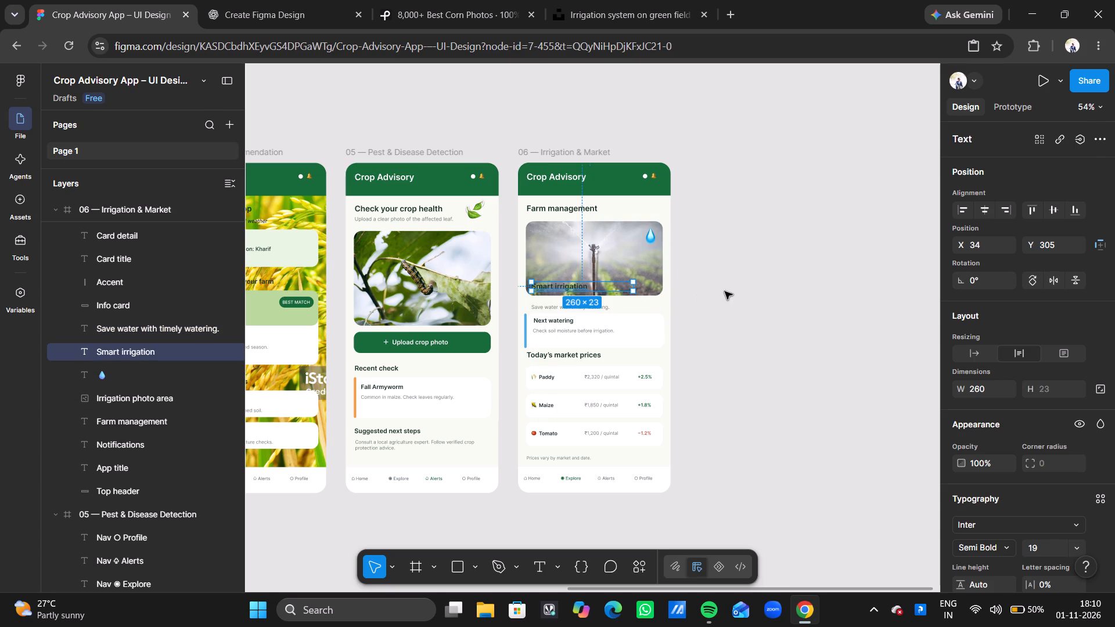
Move the "Smart irrigation" heading down below the sprinkler photo, just above its caption, to about X 34, Y 338.
{"action": "left_click", "coordinate": [725, 291]}
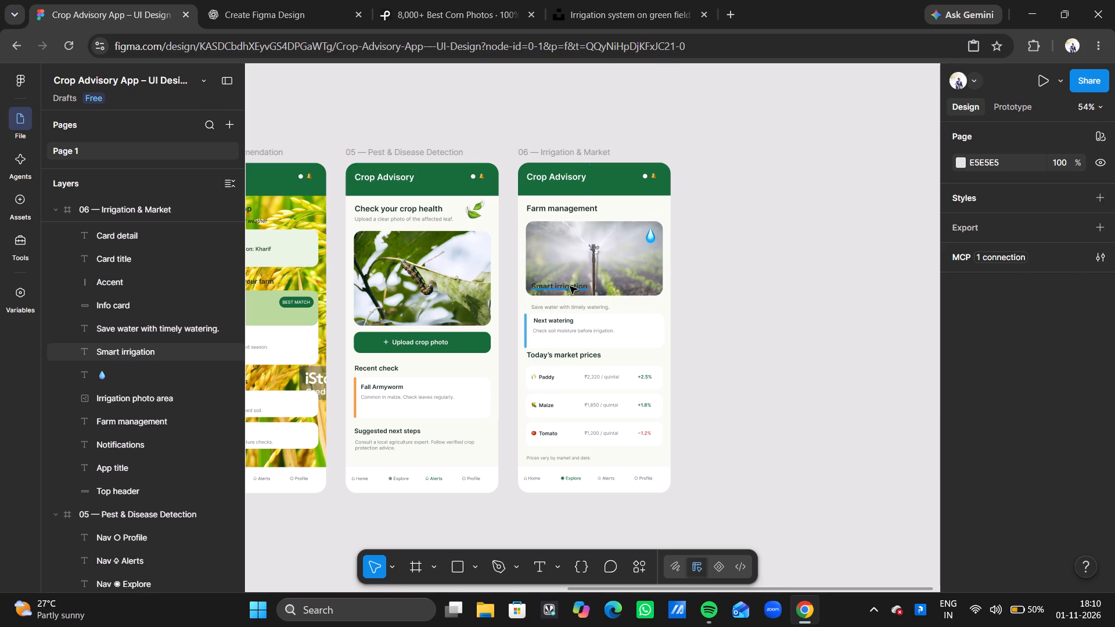
{"action": "left_click", "coordinate": [570, 286]}
{"action": "left_click_drag", "start_coordinate": [570, 286], "coordinate": [569, 294]}
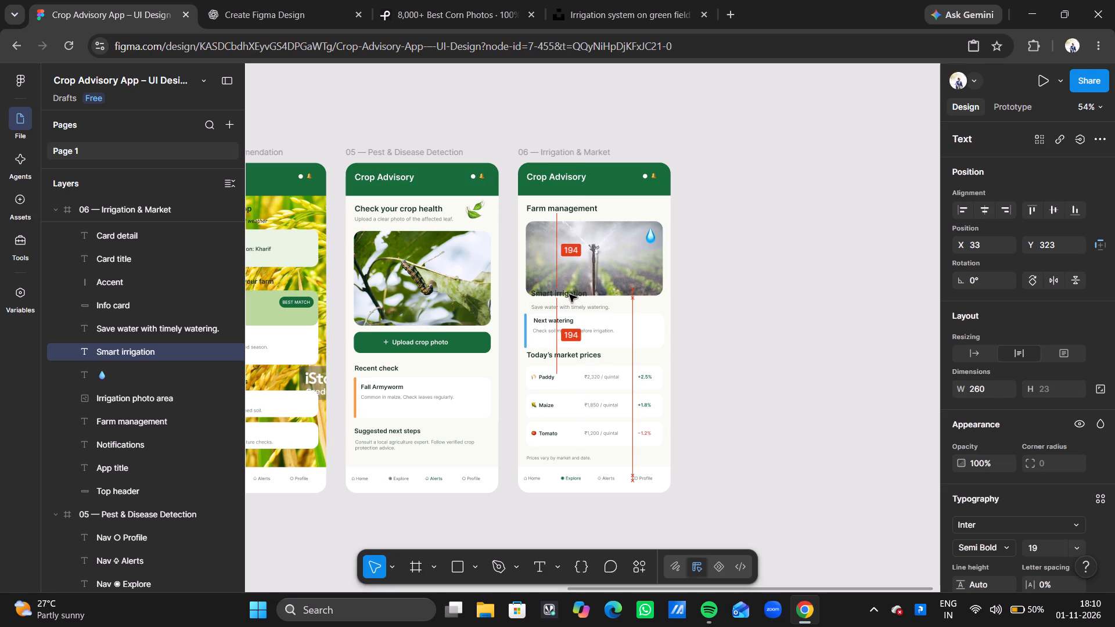
{"action": "left_click_drag", "start_coordinate": [569, 294], "coordinate": [570, 299]}
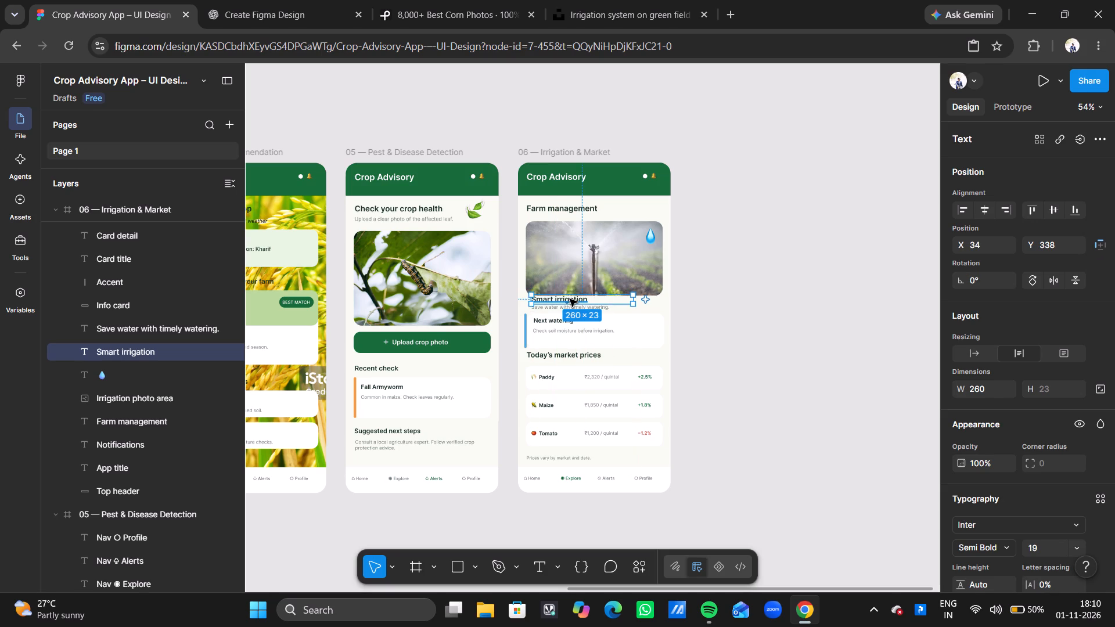
{"action": "left_click", "coordinate": [771, 315]}
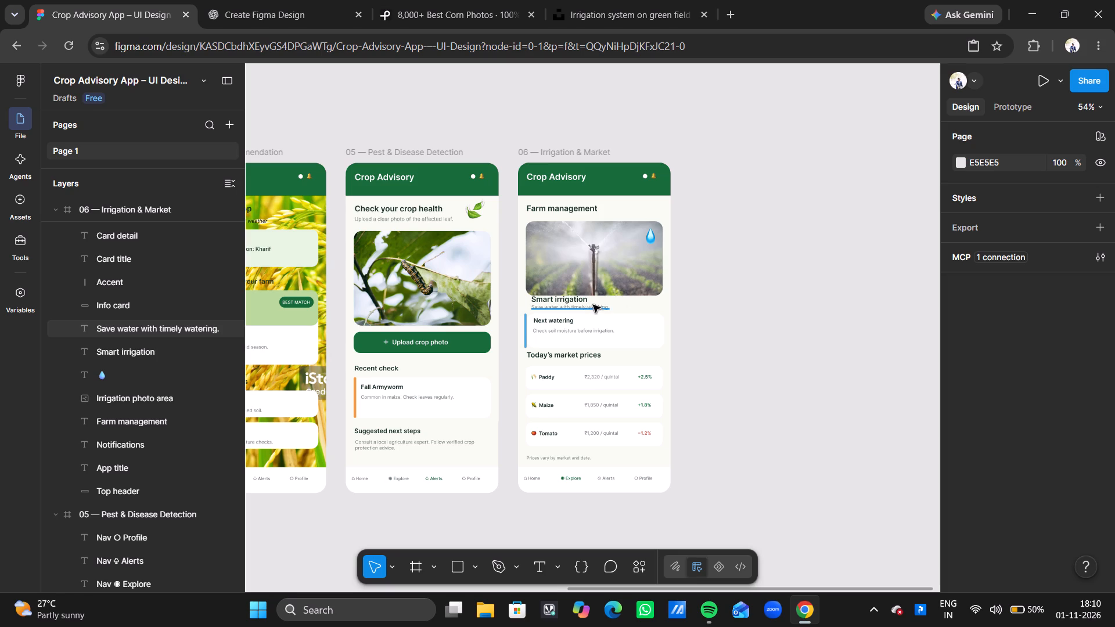
{"action": "left_click", "coordinate": [835, 229]}
{"action": "left_click", "coordinate": [858, 250]}
Open the fill colour of the Paddy market price row's background rectangle.
{"action": "scroll", "coordinate": [381, 423], "scroll_direction": "down", "scroll_amount": 2}
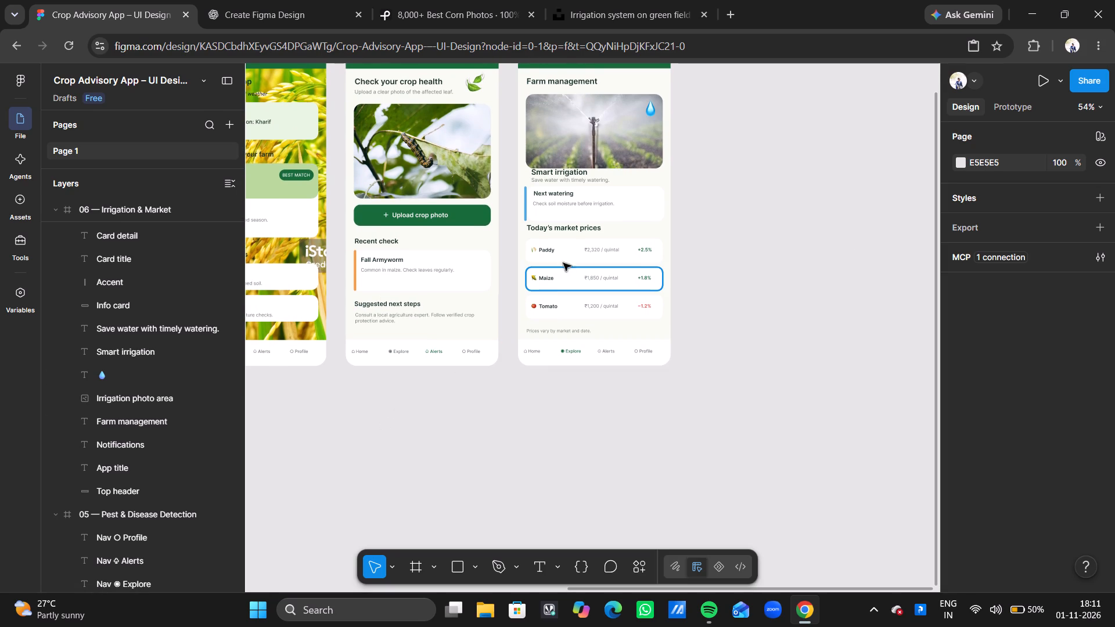
{"action": "left_click", "coordinate": [566, 247]}
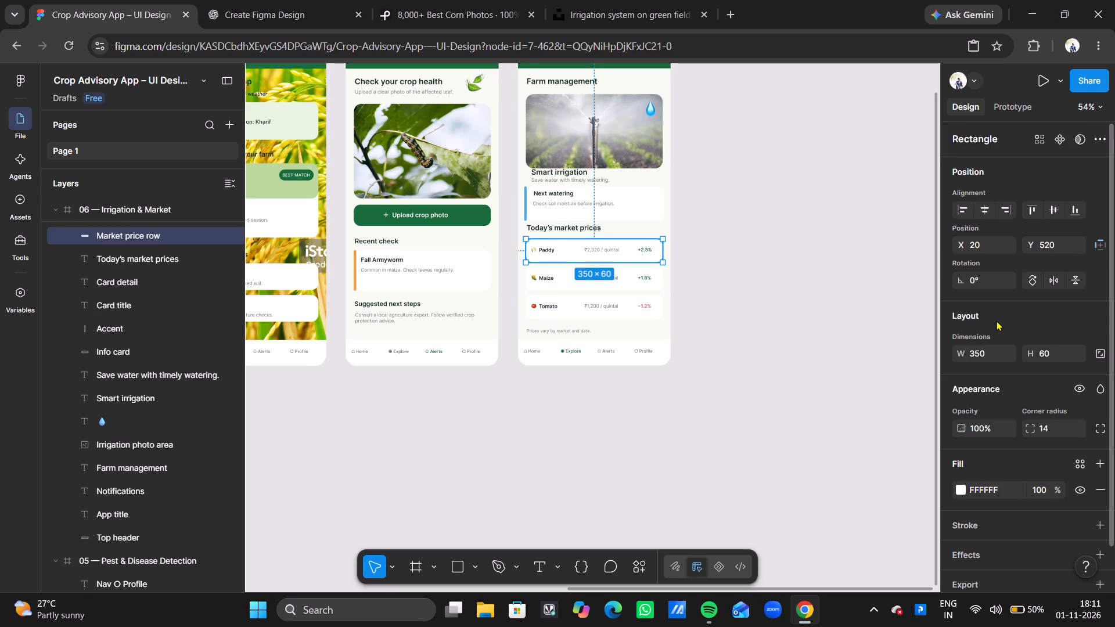
{"action": "left_click", "coordinate": [957, 486]}
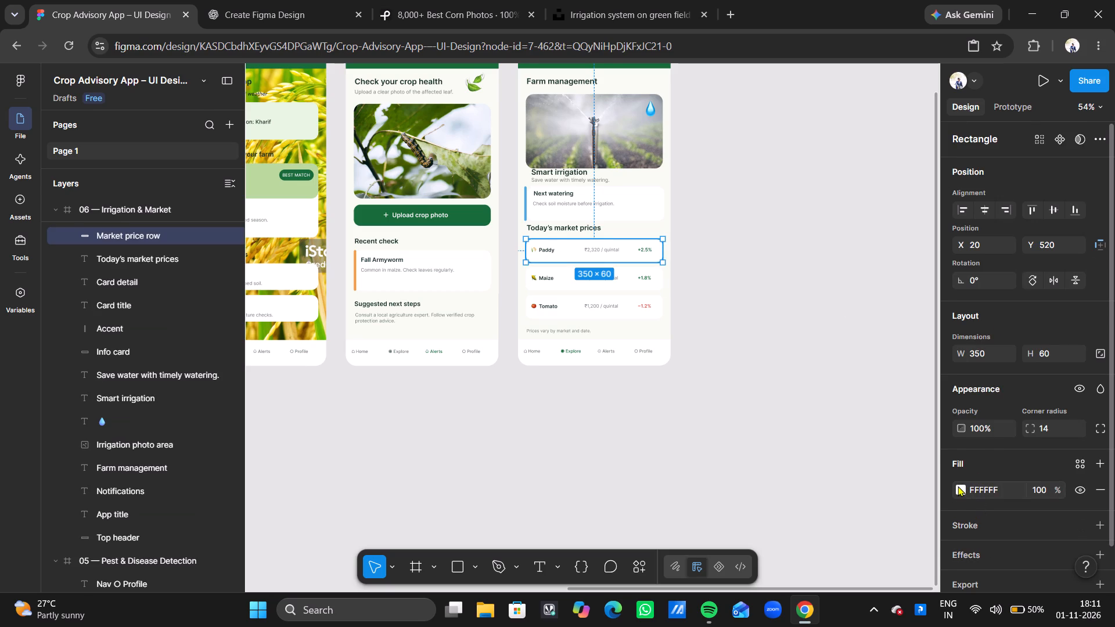
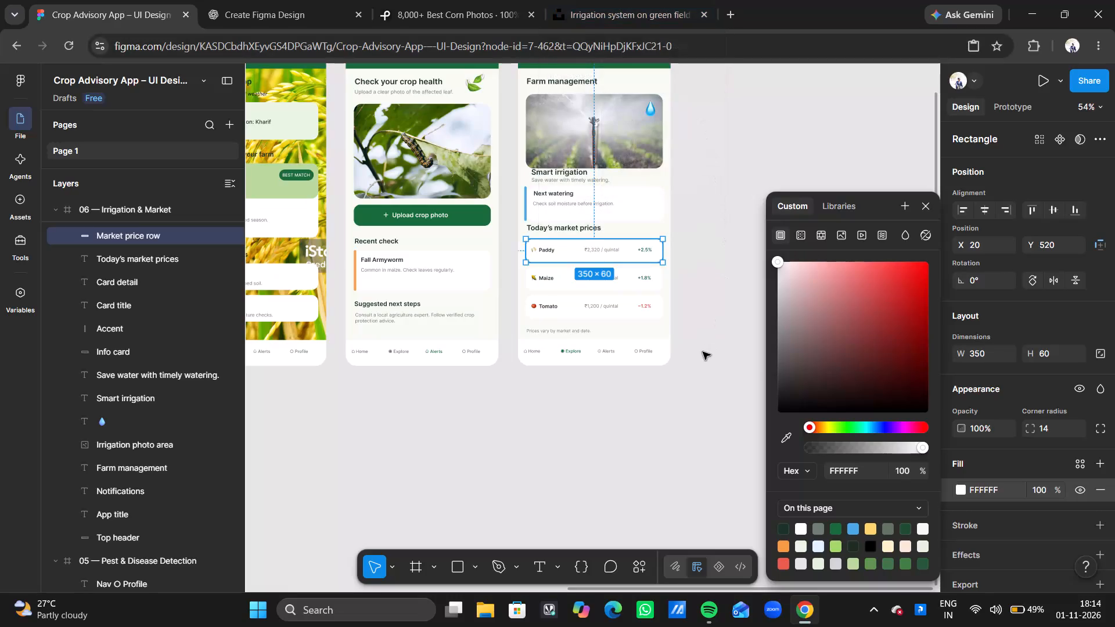
Move the sprinkler photo on the Irrigation & Market screen slightly up and left to X 15, Y 141.
{"action": "left_click", "coordinate": [703, 352]}
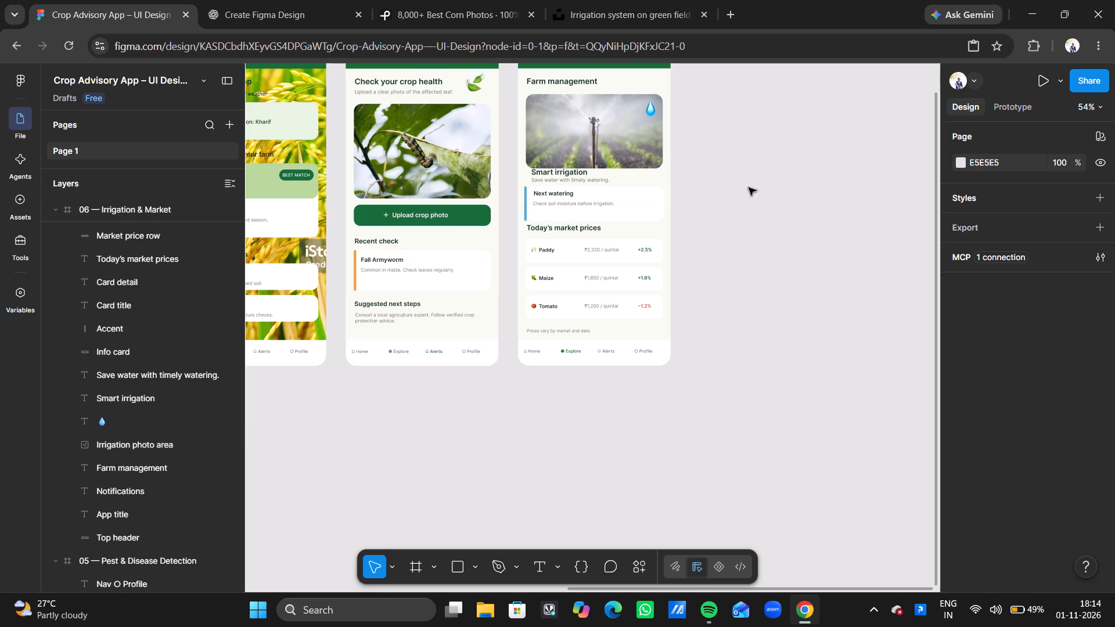
{"action": "scroll", "coordinate": [780, 200], "scroll_direction": "up", "scroll_amount": 1}
{"action": "scroll", "coordinate": [780, 200], "scroll_direction": "right", "scroll_amount": 1}
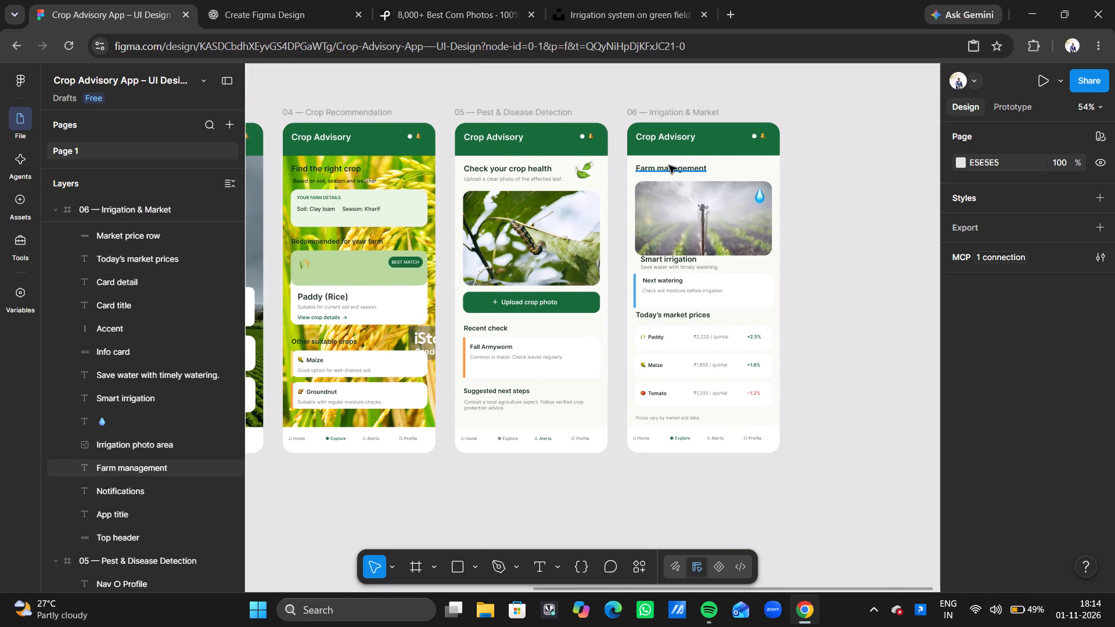
{"action": "left_click", "coordinate": [675, 194]}
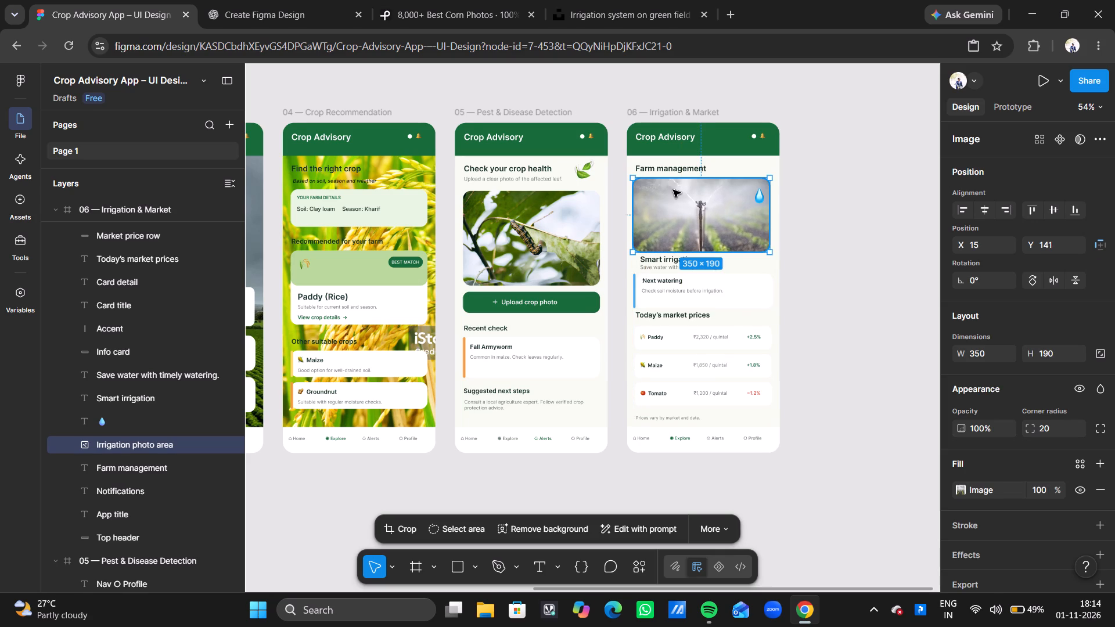
Shift the "Smart irrigation" heading slightly left and up under the sprinkler photo, to X 24, Y 336.
{"action": "left_click", "coordinate": [661, 260]}
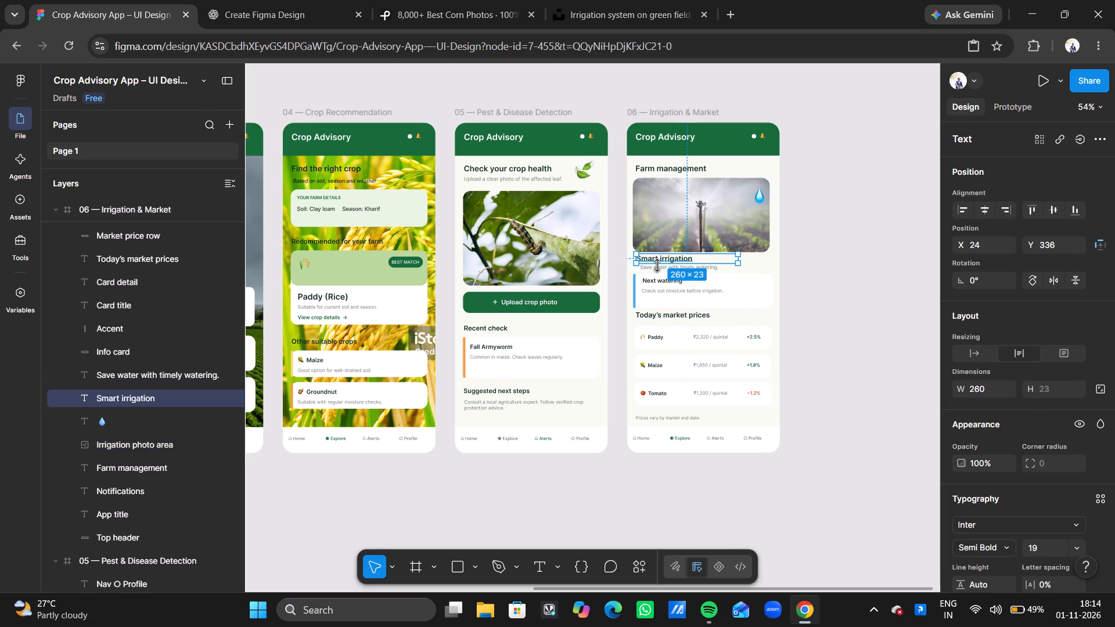
Shift the "Farm management" title above the sprinkler photo slightly right, to X 28, Y 105, and deselect it.
{"action": "left_click", "coordinate": [682, 170]}
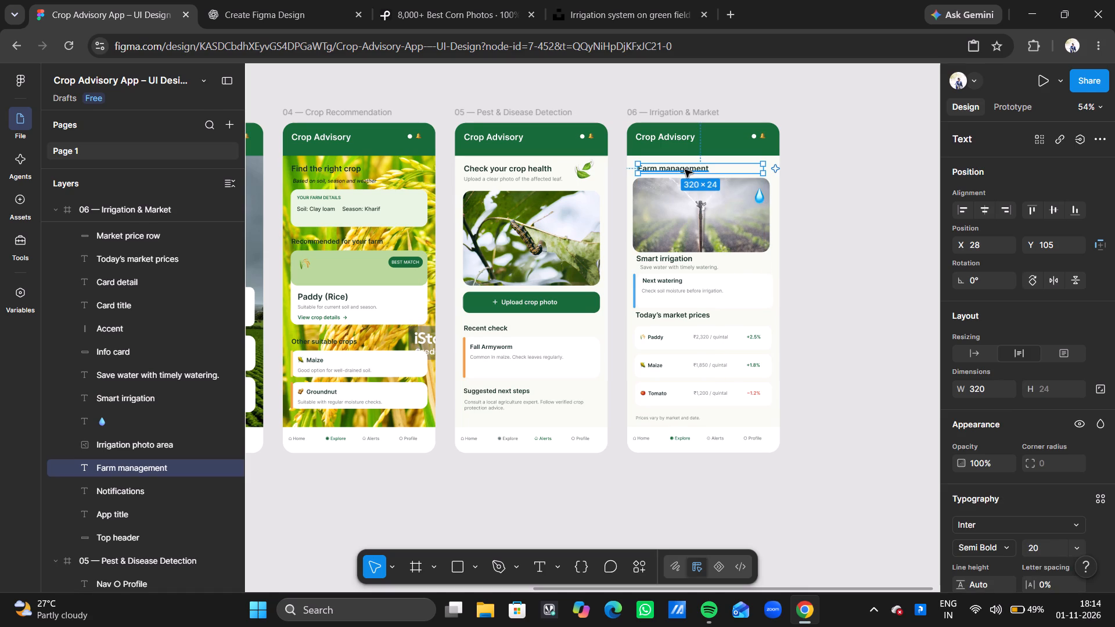
{"action": "left_click", "coordinate": [830, 174]}
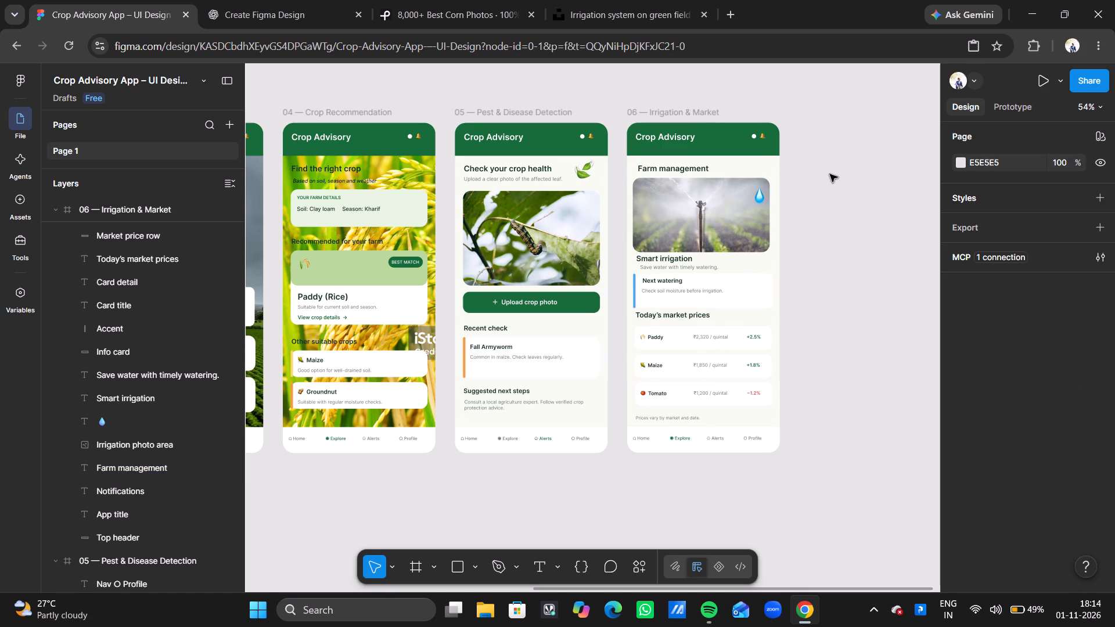
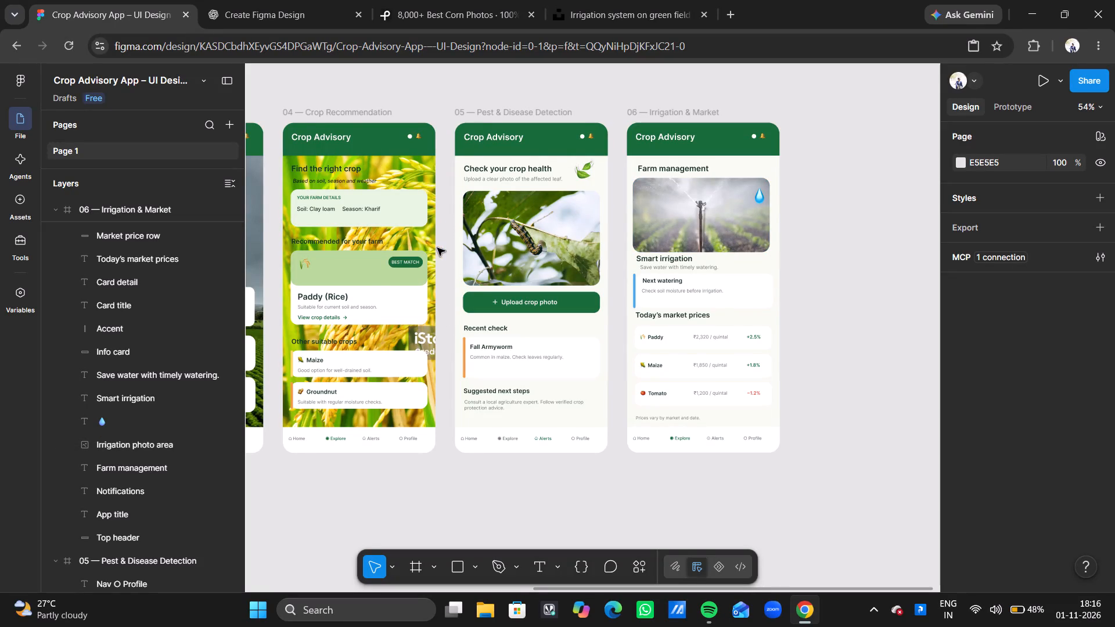
Review all six app screens side by side, from the Welcome Screen through Irrigation & Market, checking their layout and consistency.
{"action": "scroll", "coordinate": [437, 248], "scroll_direction": "right", "scroll_amount": 1}
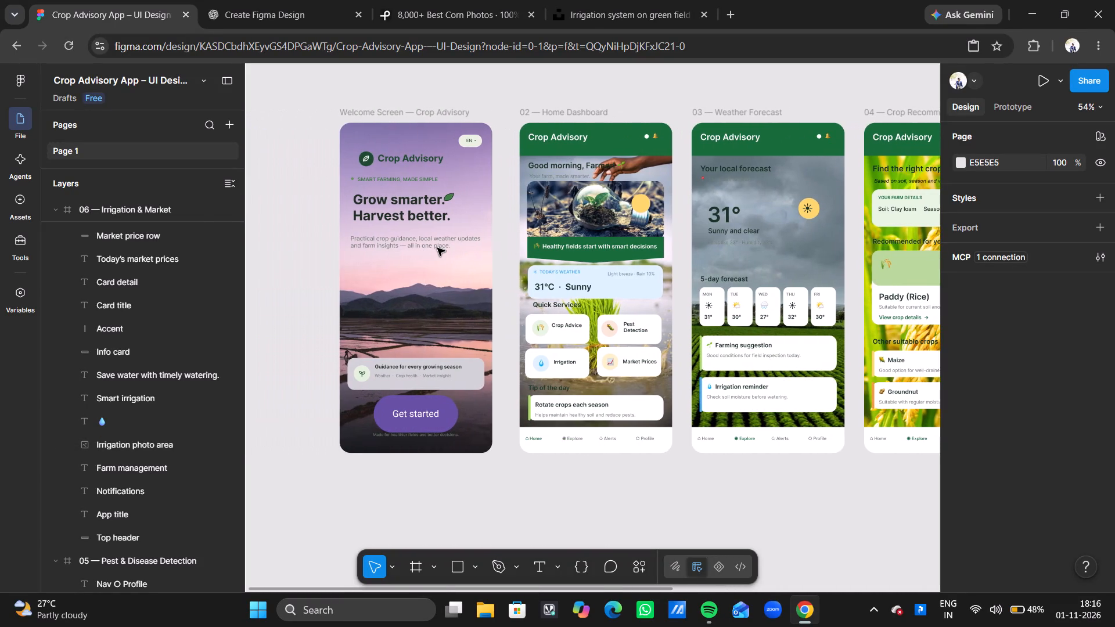
{"action": "scroll", "coordinate": [437, 248], "scroll_direction": "right", "scroll_amount": 1}
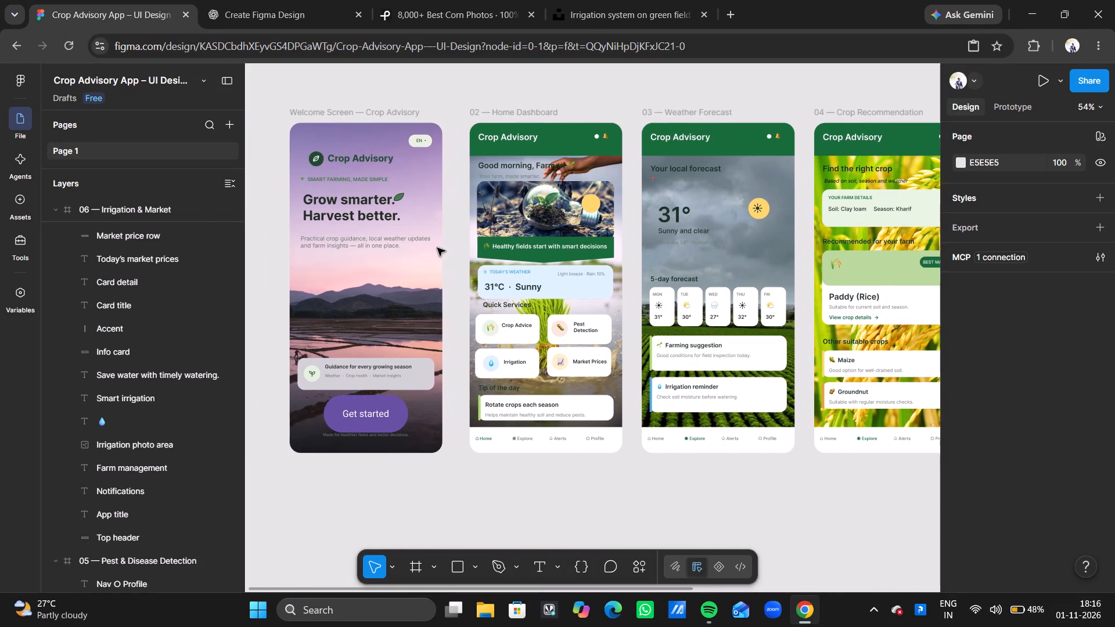
{"action": "scroll", "coordinate": [437, 248], "scroll_direction": "right", "scroll_amount": 1}
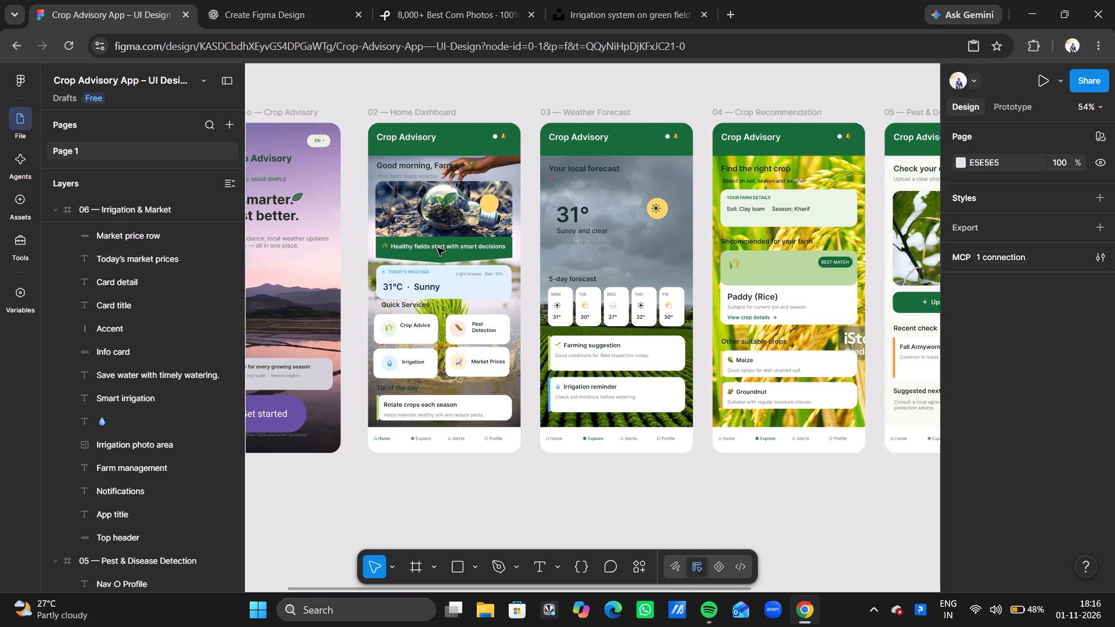
{"action": "scroll", "coordinate": [437, 248], "scroll_direction": "right", "scroll_amount": 1}
{"action": "scroll", "coordinate": [437, 248], "scroll_direction": "left", "scroll_amount": 2}
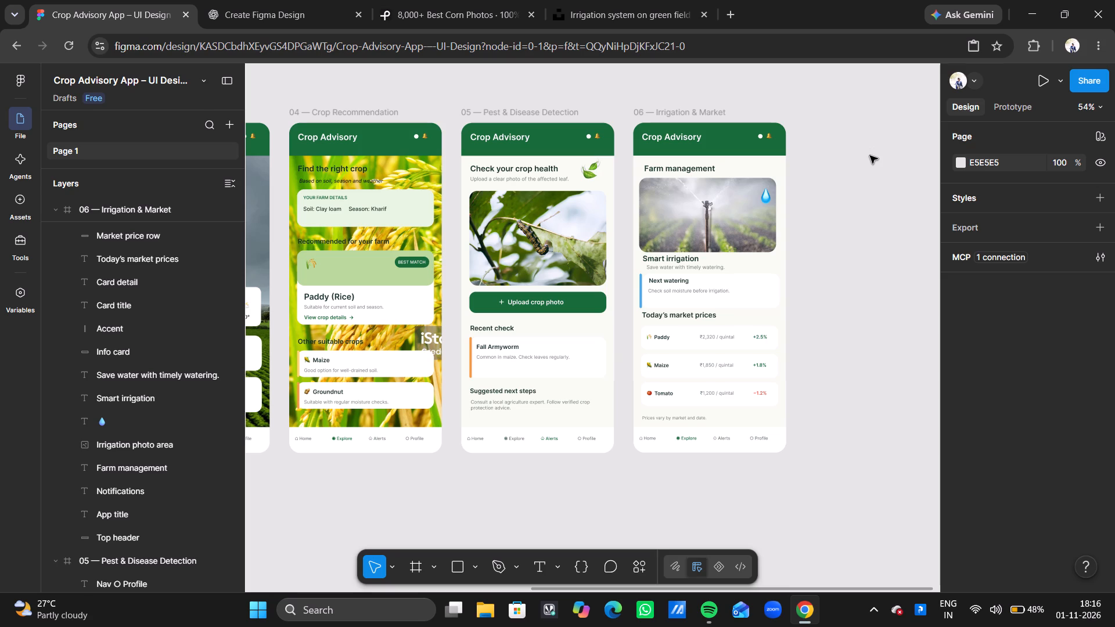
{"action": "scroll", "coordinate": [870, 156], "scroll_direction": "right", "scroll_amount": 6}
{"action": "scroll", "coordinate": [870, 156], "scroll_direction": "left", "scroll_amount": 2}
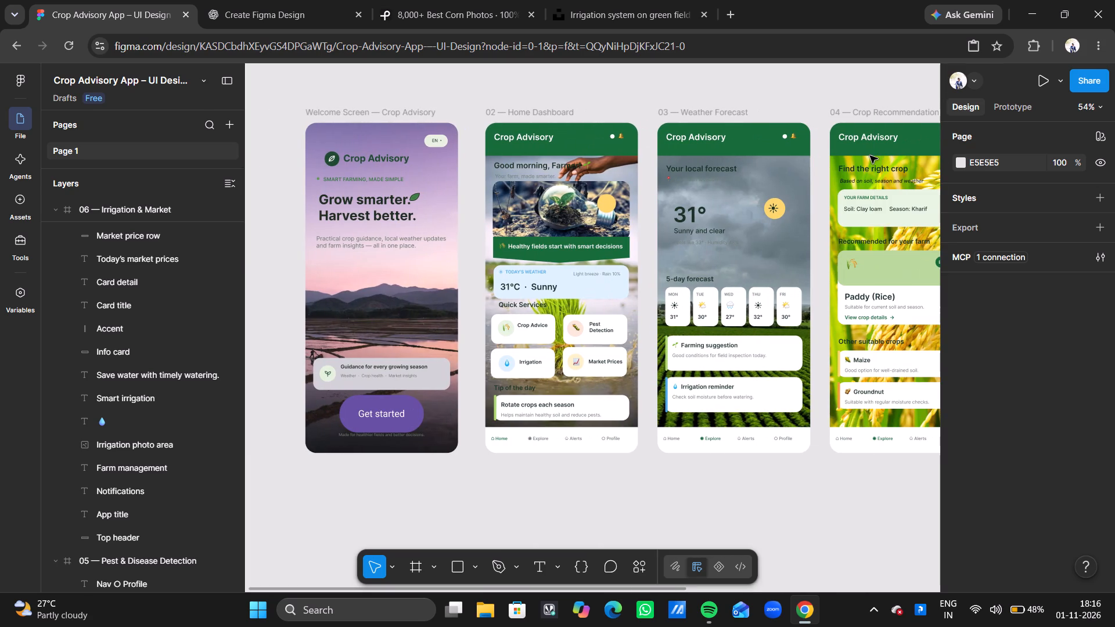
{"action": "scroll", "coordinate": [870, 156], "scroll_direction": "left", "scroll_amount": 1}
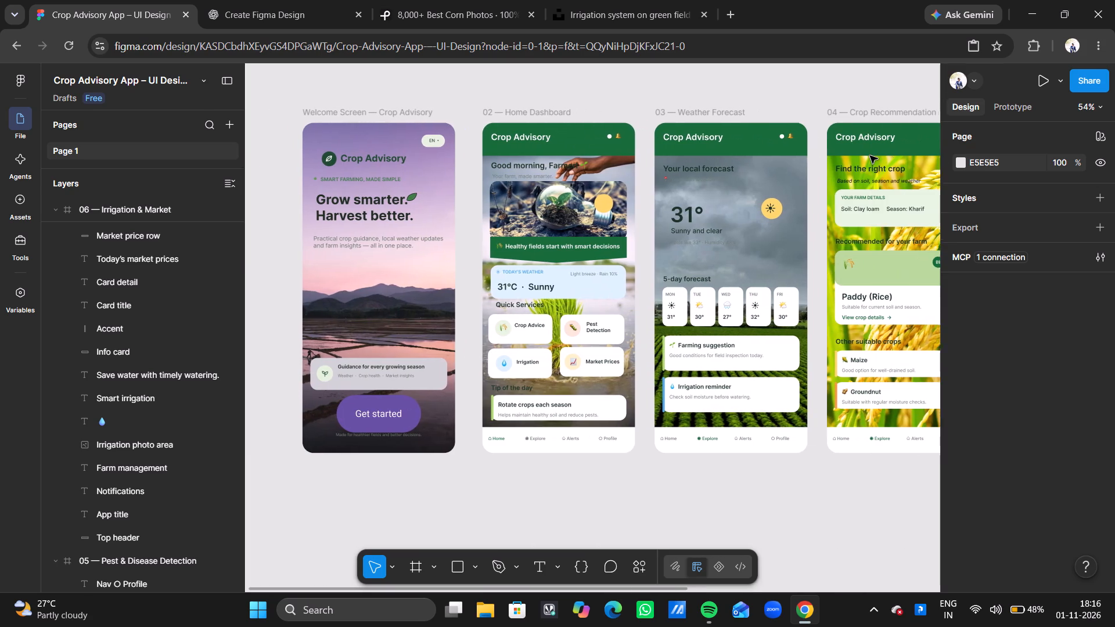
{"action": "scroll", "coordinate": [870, 156], "scroll_direction": "left", "scroll_amount": 2}
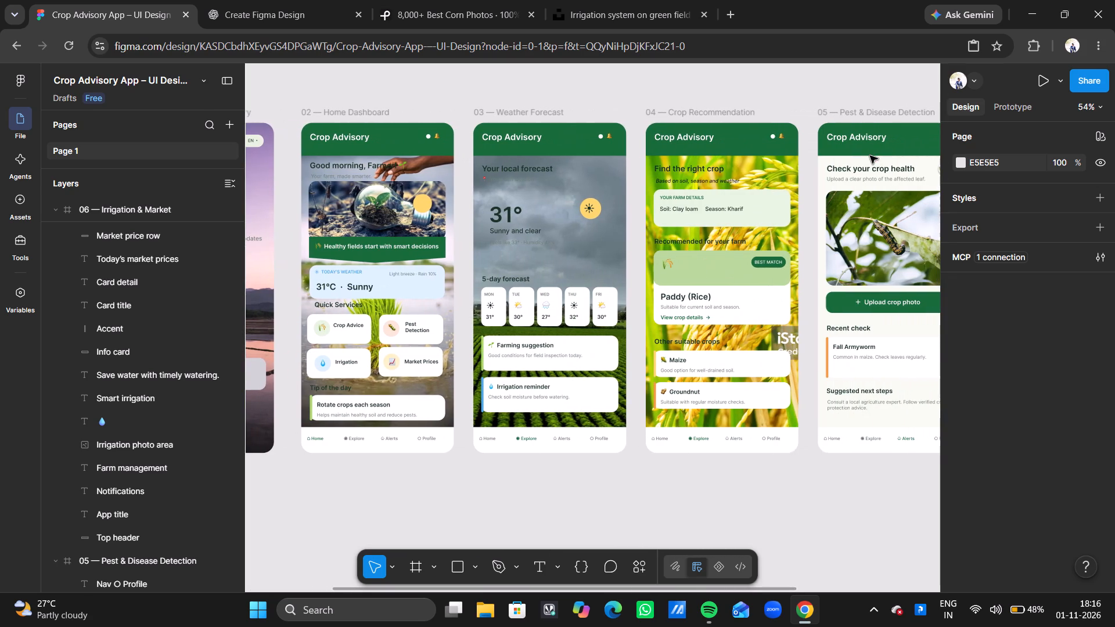
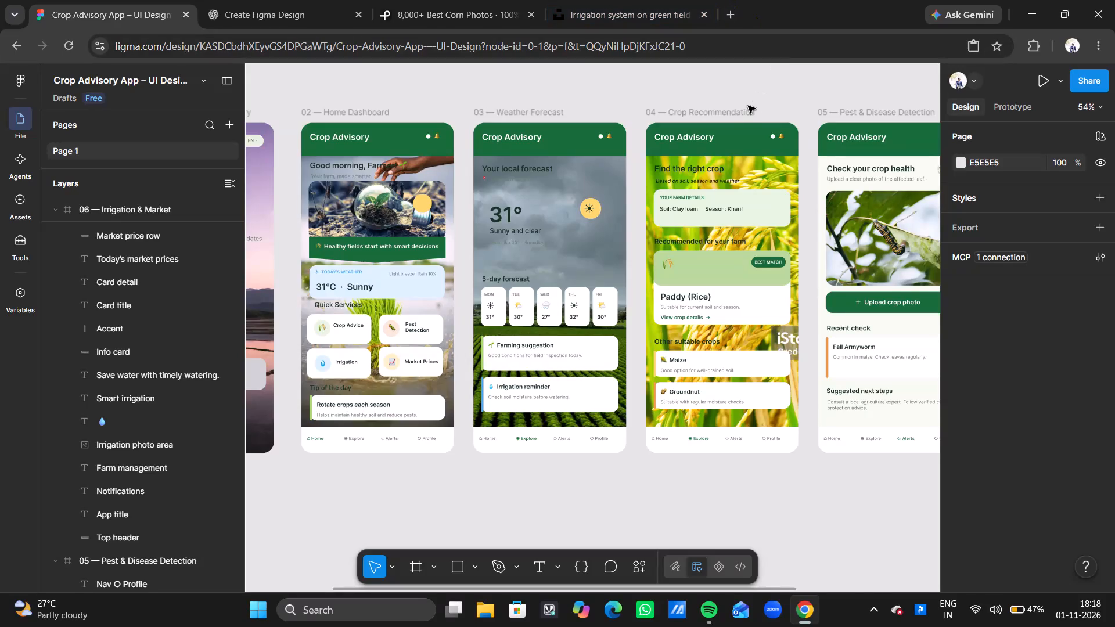
Change the background fill of the 05 — Pest & Disease Detection frame to light green C3E192.
{"action": "scroll", "coordinate": [740, 125], "scroll_direction": "left", "scroll_amount": 2}
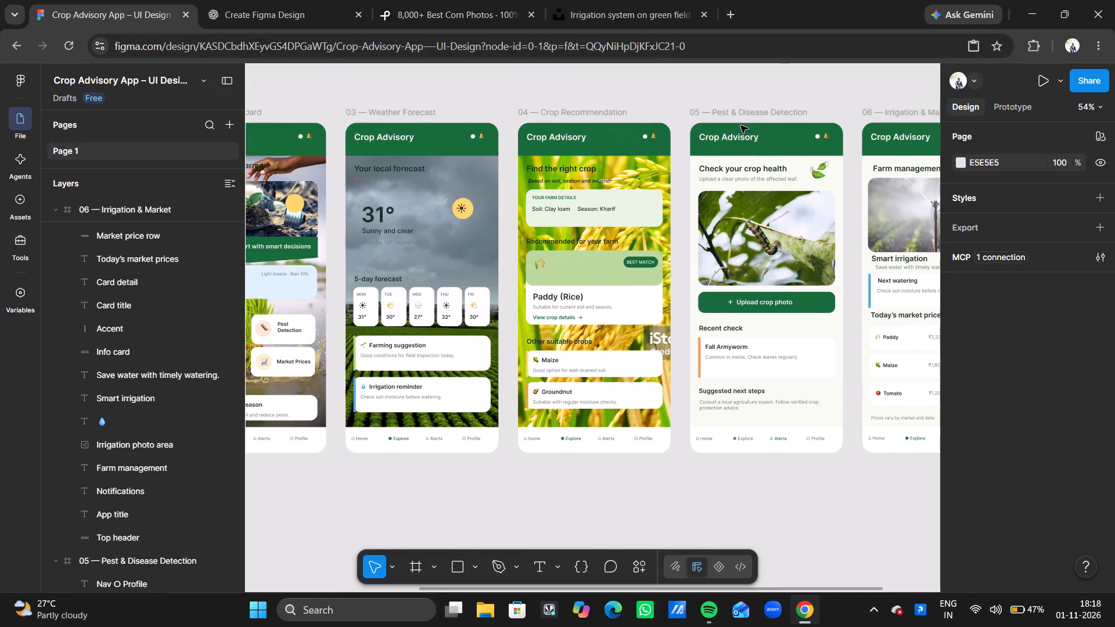
{"action": "scroll", "coordinate": [740, 125], "scroll_direction": "left", "scroll_amount": 1}
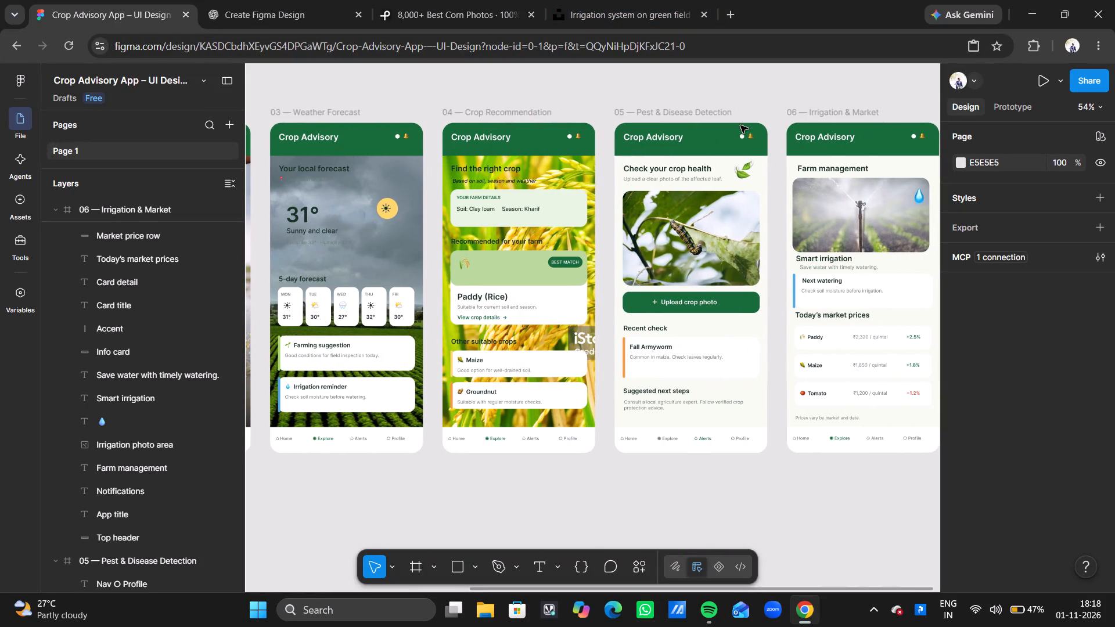
{"action": "left_click", "coordinate": [758, 323]}
{"action": "right_click", "coordinate": [758, 323]}
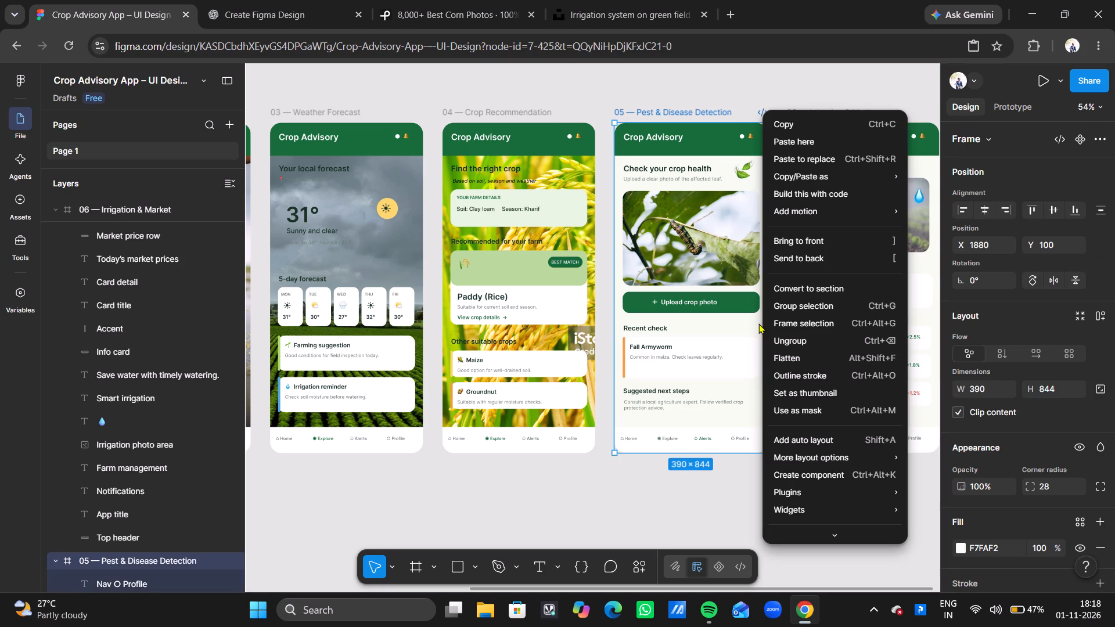
{"action": "left_click", "coordinate": [962, 549]}
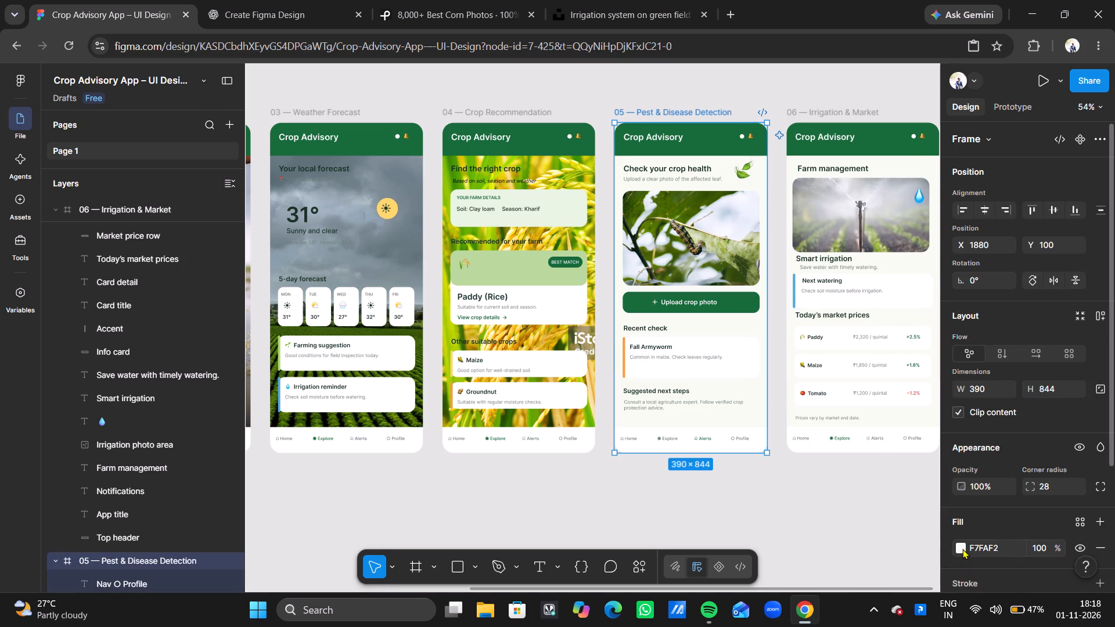
{"action": "left_click", "coordinate": [962, 549]}
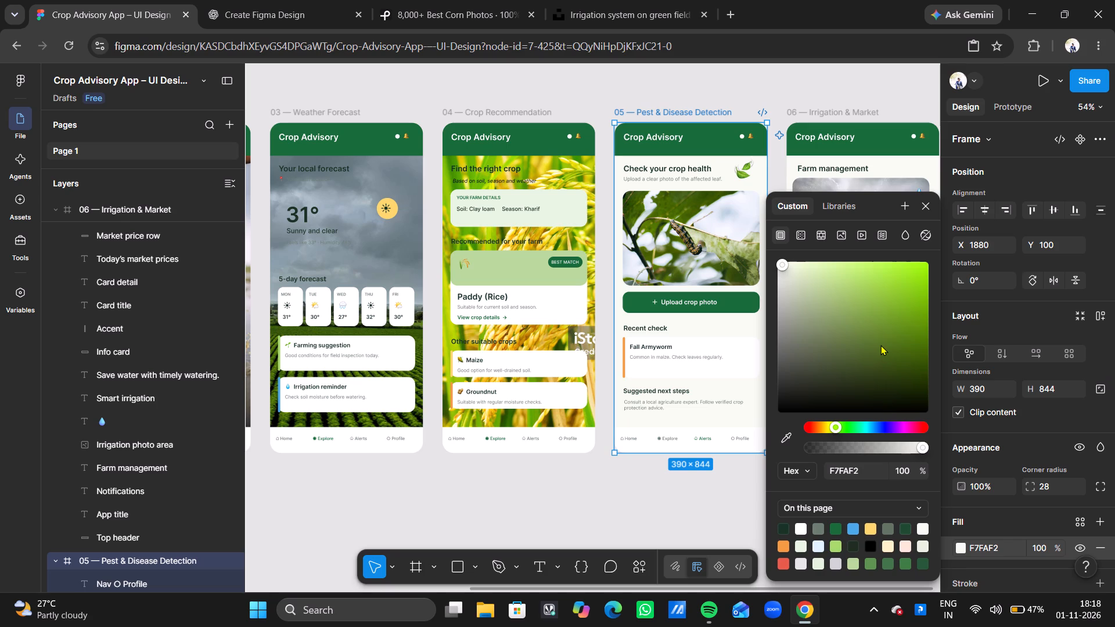
{"action": "double_click", "coordinate": [880, 345]}
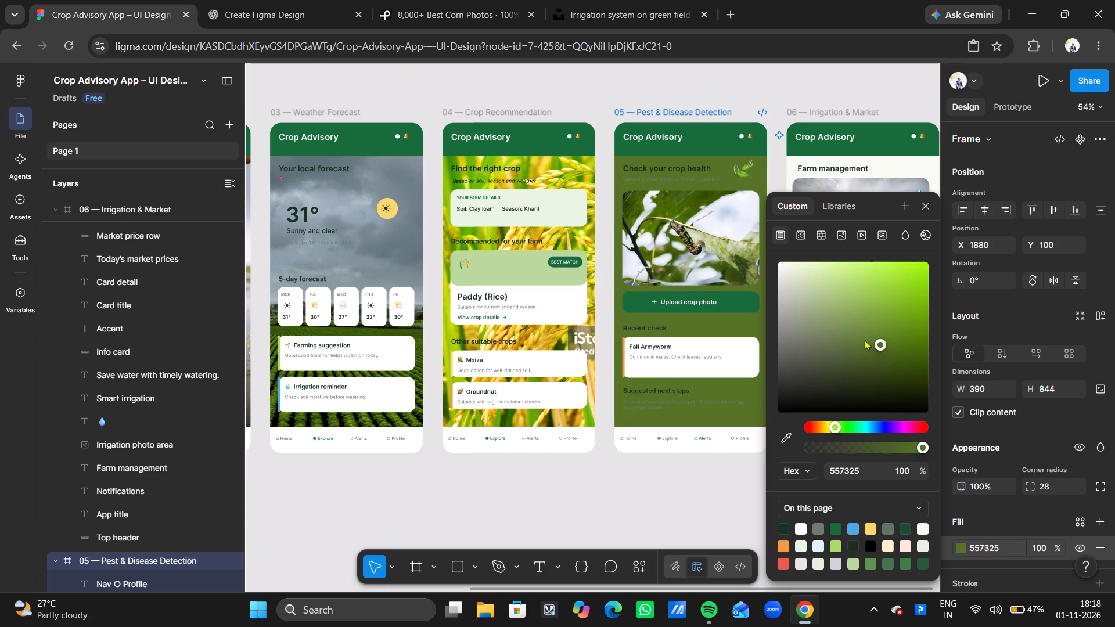
{"action": "left_click", "coordinate": [839, 326]}
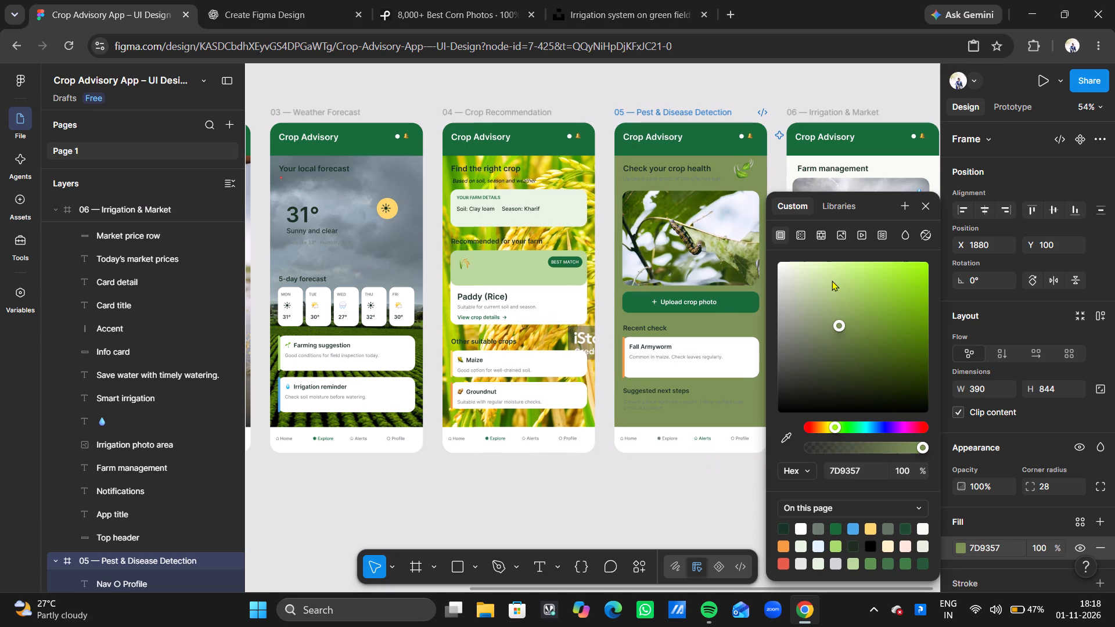
{"action": "left_click", "coordinate": [830, 280]}
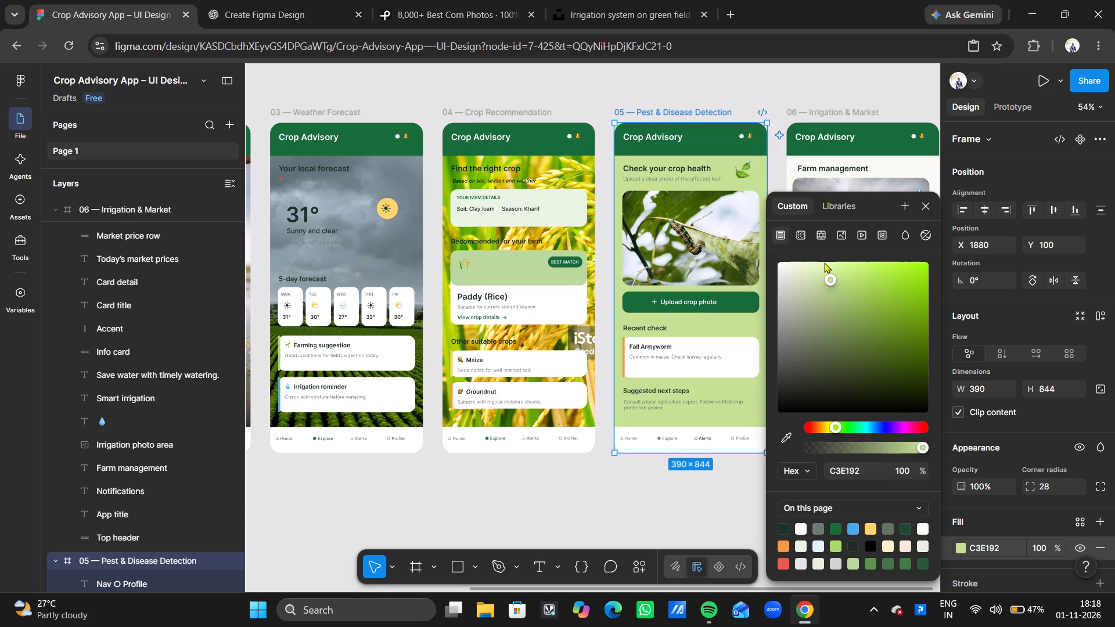
{"action": "left_click", "coordinate": [724, 509]}
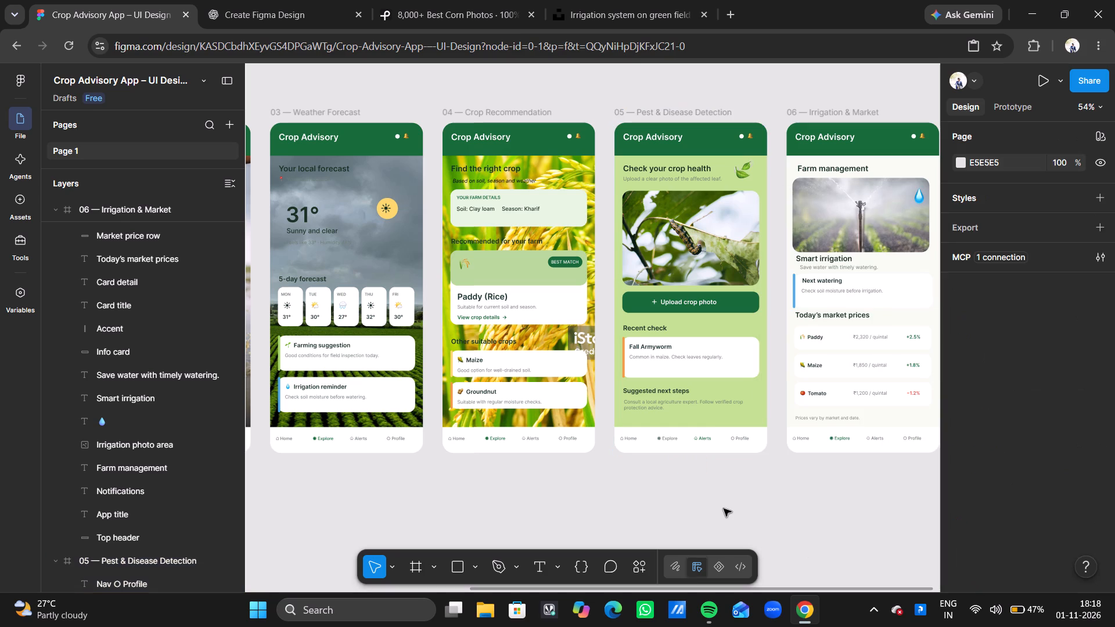
Change the background fill of the 06 — Irrigation & Market frame to the soft grey-green D1D6CA.
{"action": "right_click", "coordinate": [912, 262]}
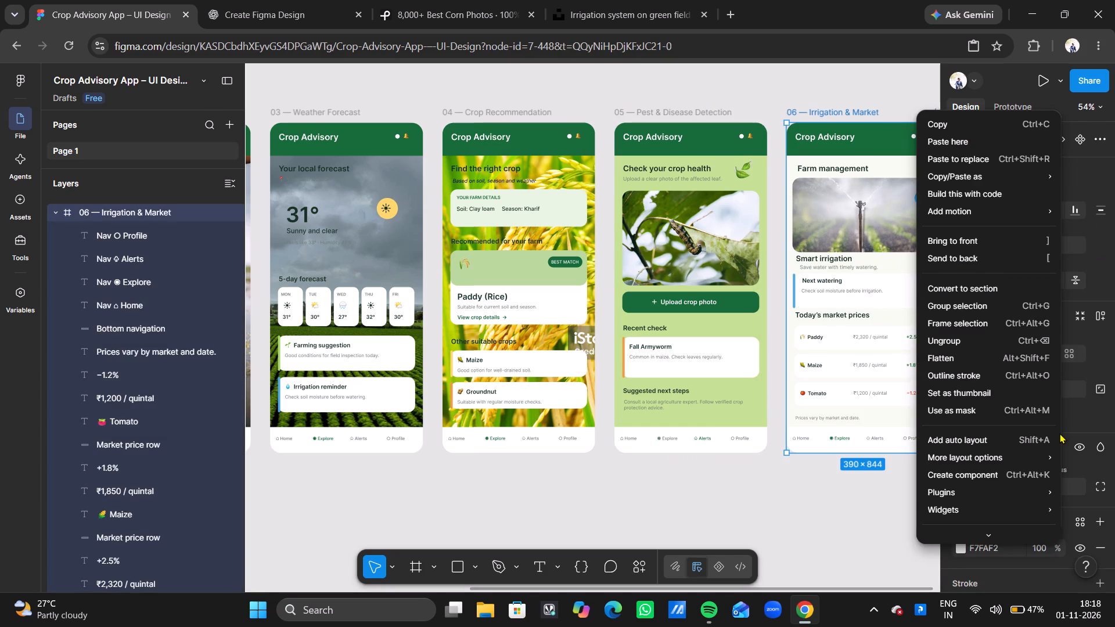
{"action": "left_click", "coordinate": [833, 550]}
{"action": "scroll", "coordinate": [753, 506], "scroll_direction": "left", "scroll_amount": 1}
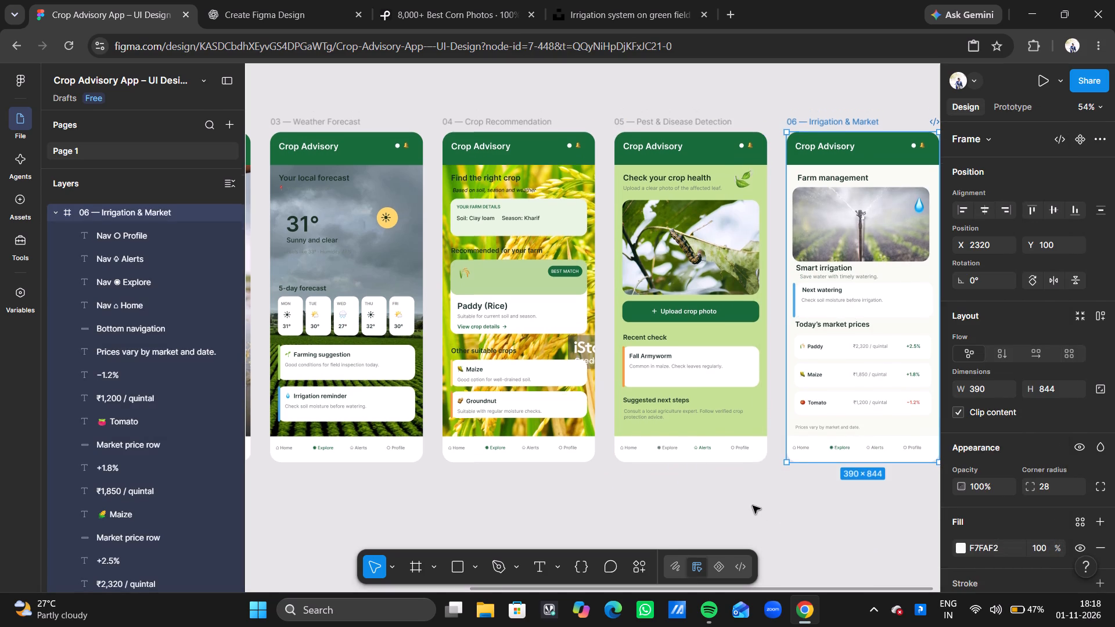
{"action": "scroll", "coordinate": [729, 495], "scroll_direction": "left", "scroll_amount": 1}
{"action": "scroll", "coordinate": [726, 493], "scroll_direction": "down", "scroll_amount": 1}
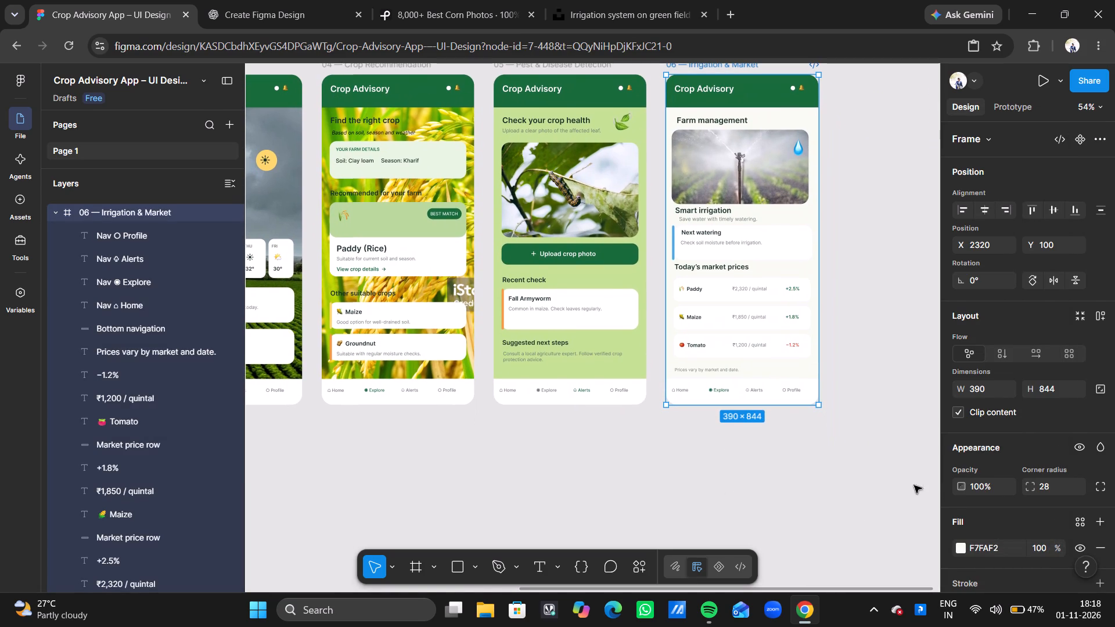
{"action": "left_click", "coordinate": [954, 557]}
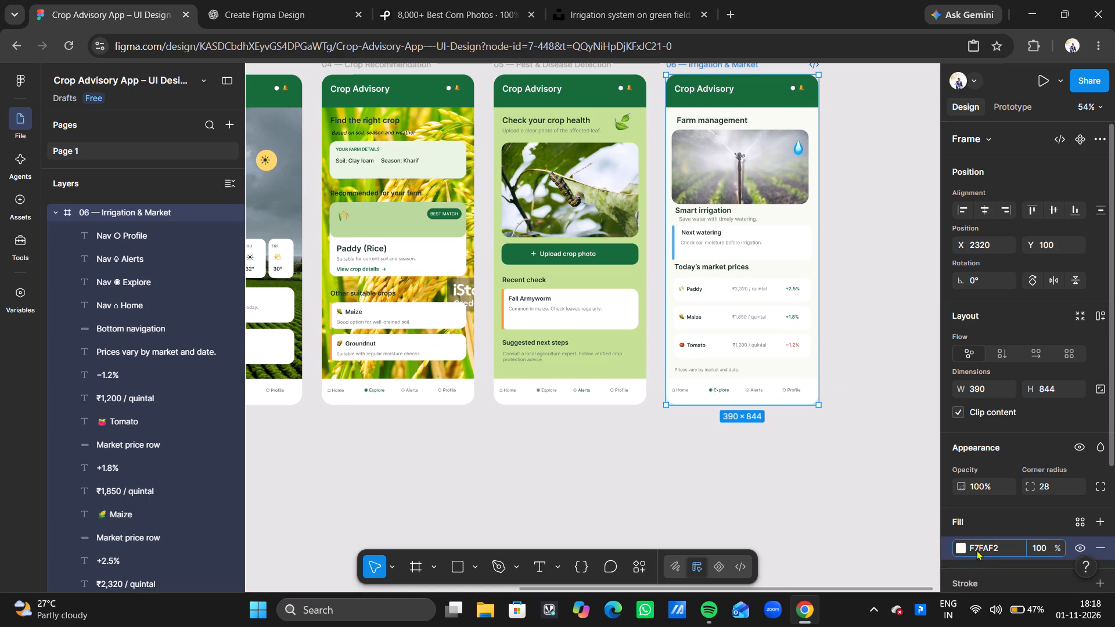
{"action": "left_click", "coordinate": [959, 547]}
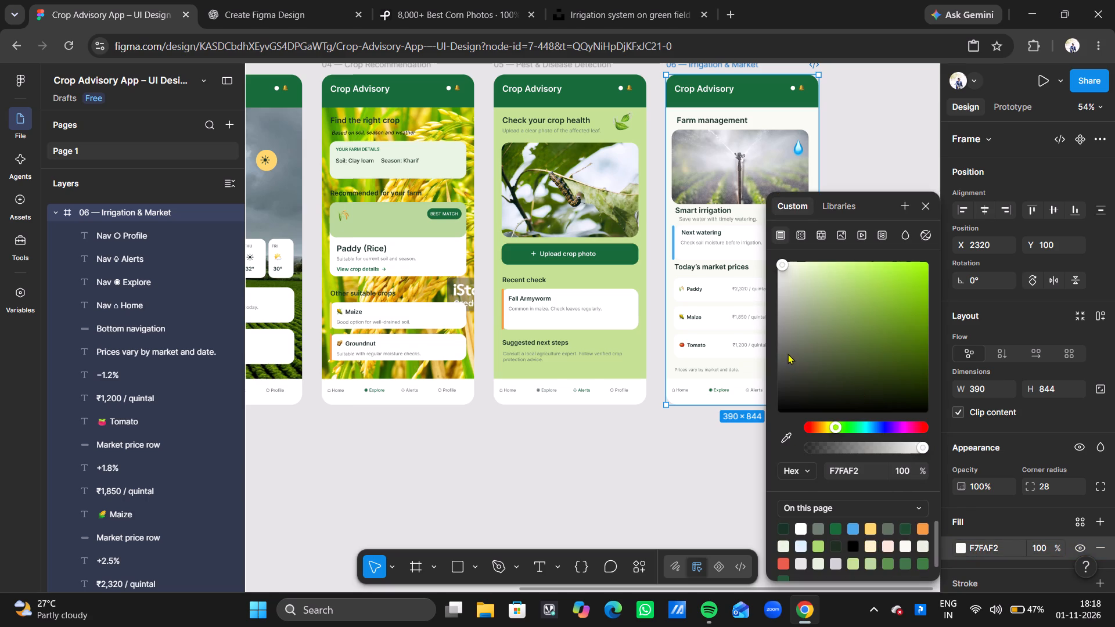
{"action": "left_click", "coordinate": [780, 327]}
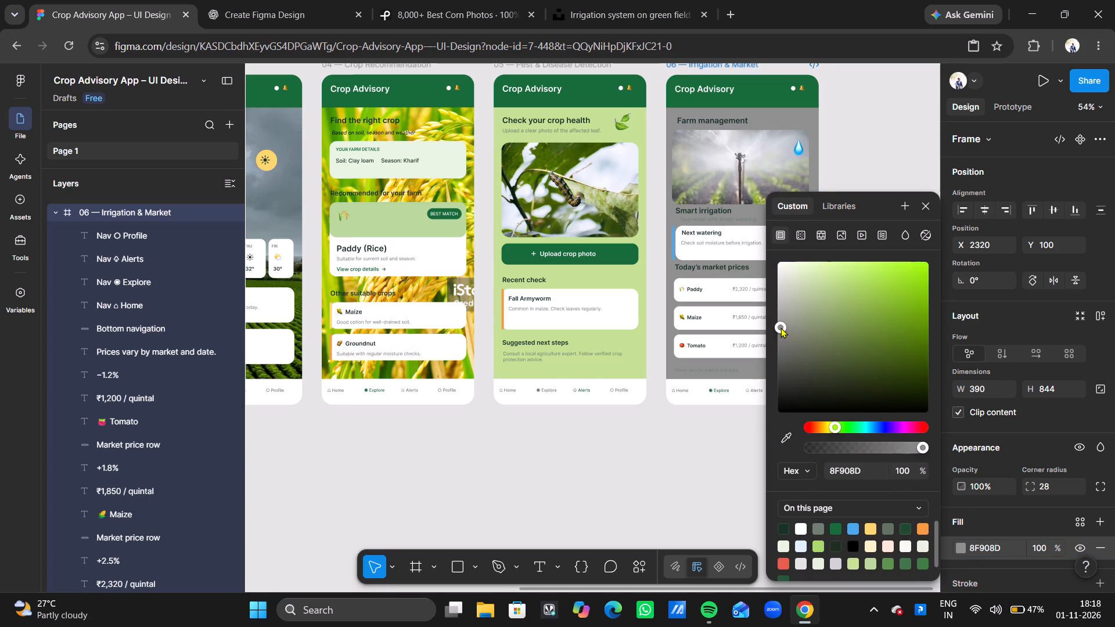
{"action": "left_click", "coordinate": [790, 296]}
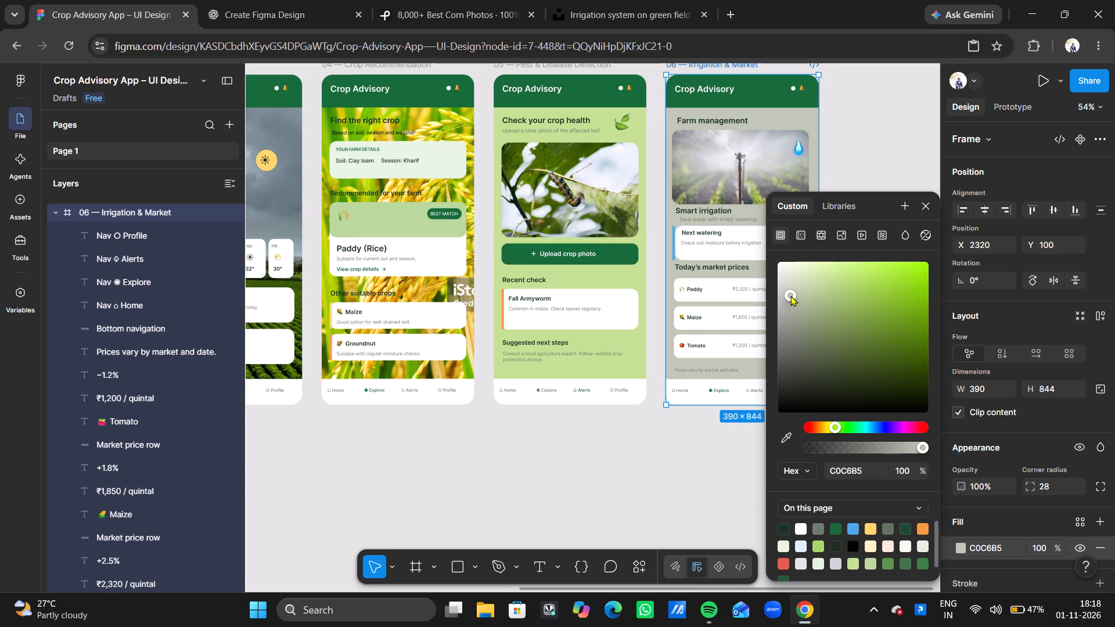
{"action": "left_click", "coordinate": [792, 276]}
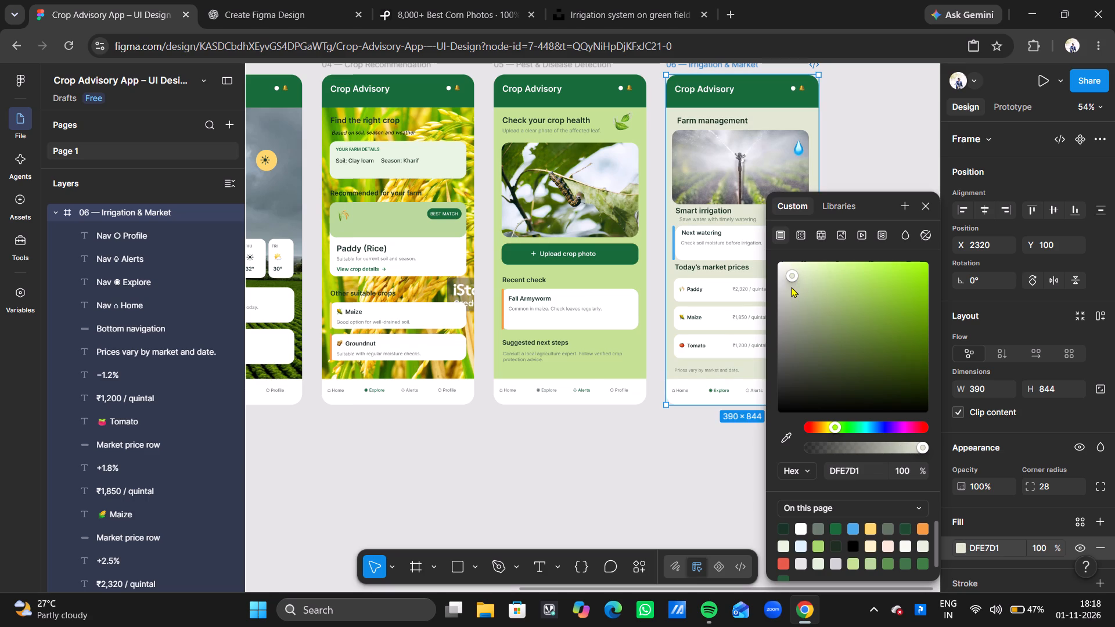
{"action": "double_click", "coordinate": [791, 286]}
{"action": "left_click", "coordinate": [791, 286]}
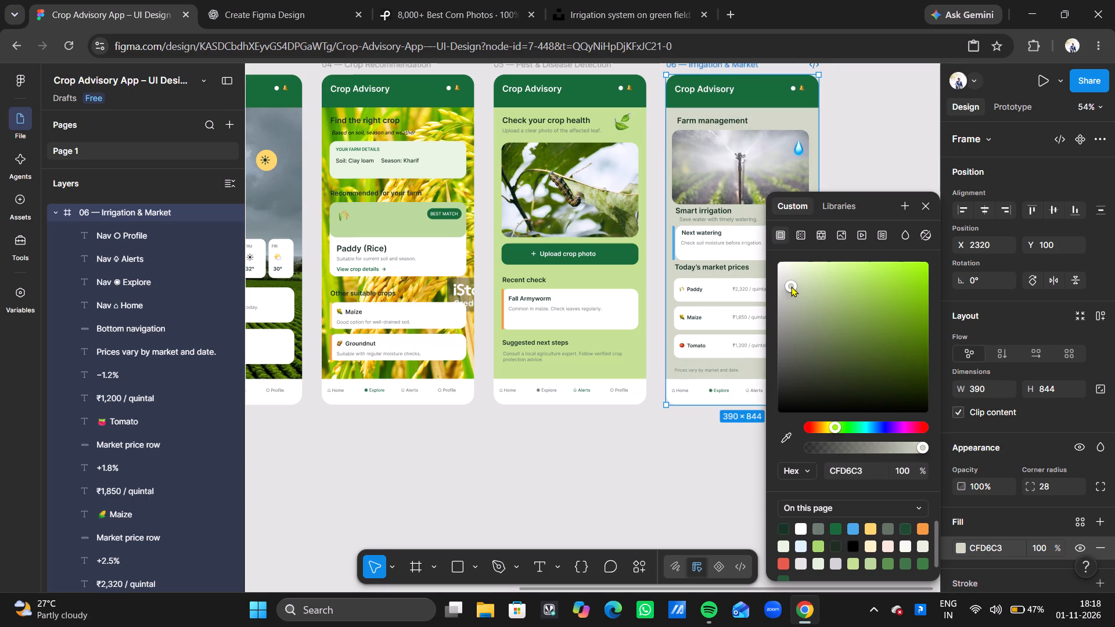
{"action": "left_click", "coordinate": [782, 283]}
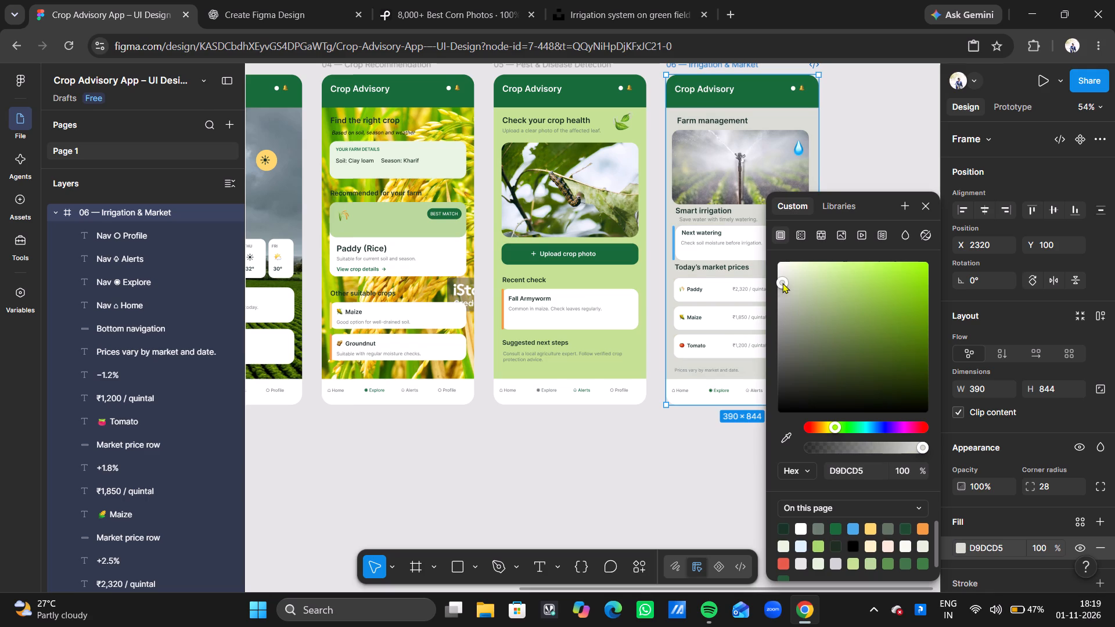
{"action": "left_click", "coordinate": [786, 286]}
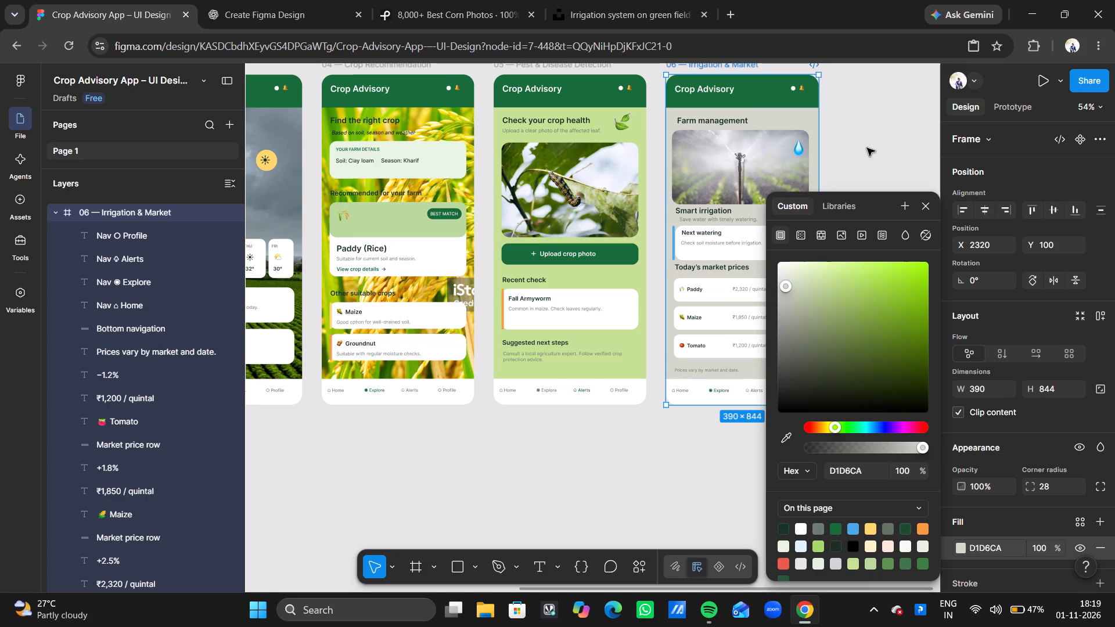
{"action": "left_click", "coordinate": [882, 147]}
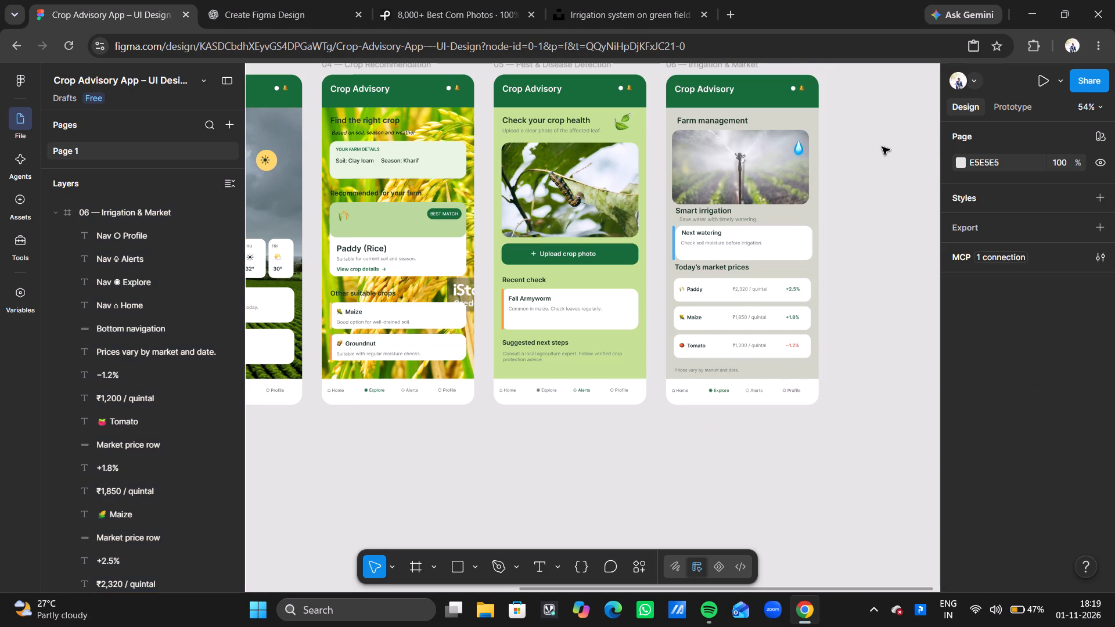
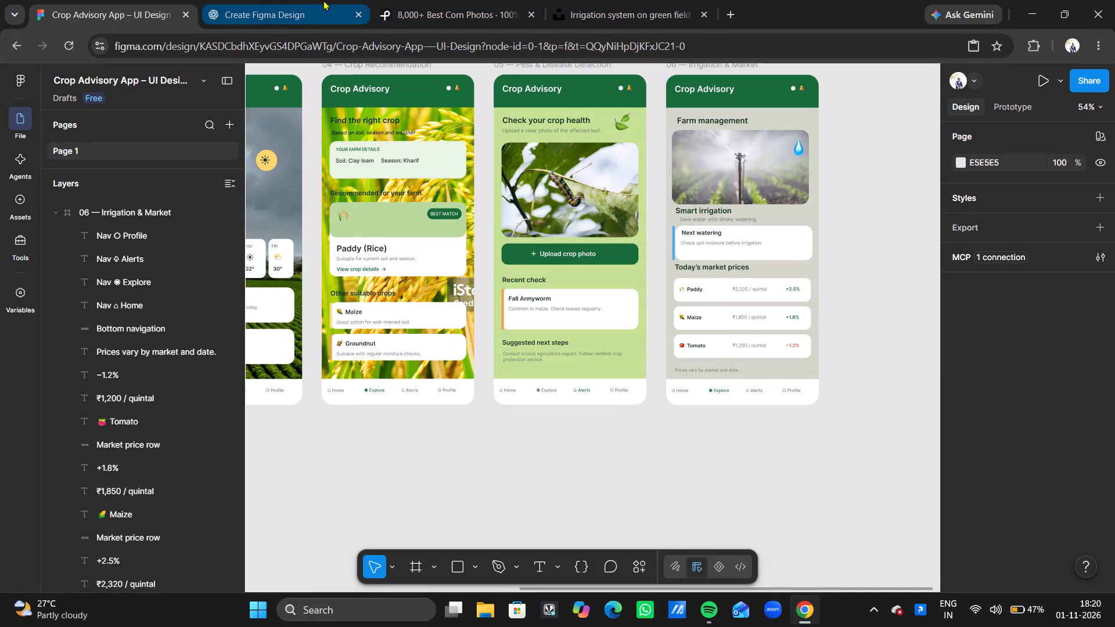
Review the six Crop Advisory screens side by side, from the Welcome Screen through 06 — Irrigation & Market.
{"action": "scroll", "coordinate": [440, 284], "scroll_direction": "right", "scroll_amount": 4}
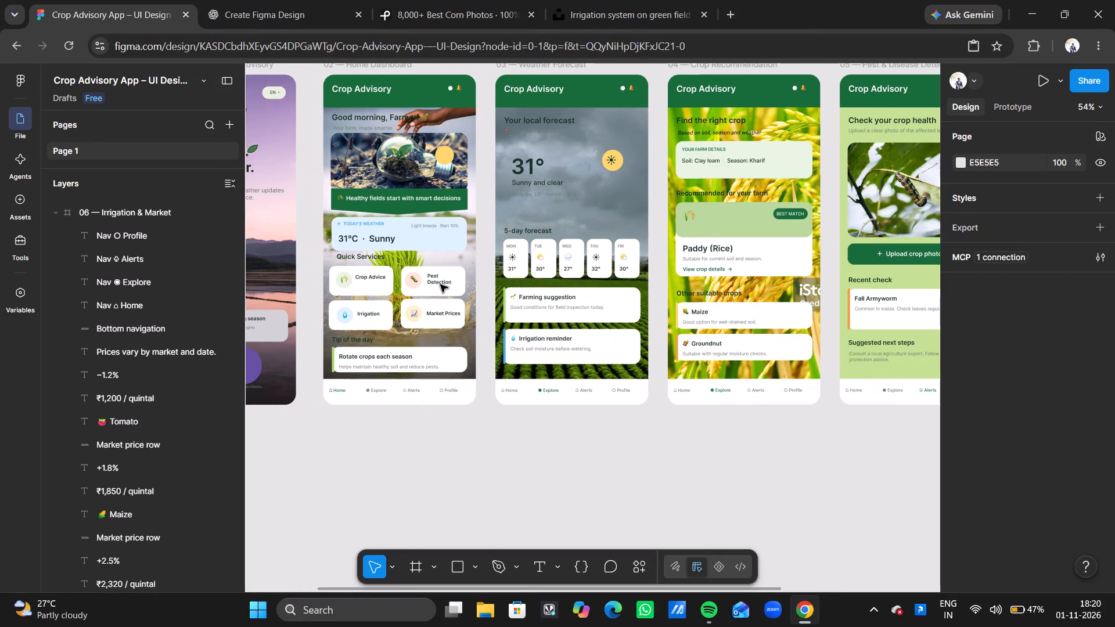
{"action": "scroll", "coordinate": [440, 284], "scroll_direction": "right", "scroll_amount": 2}
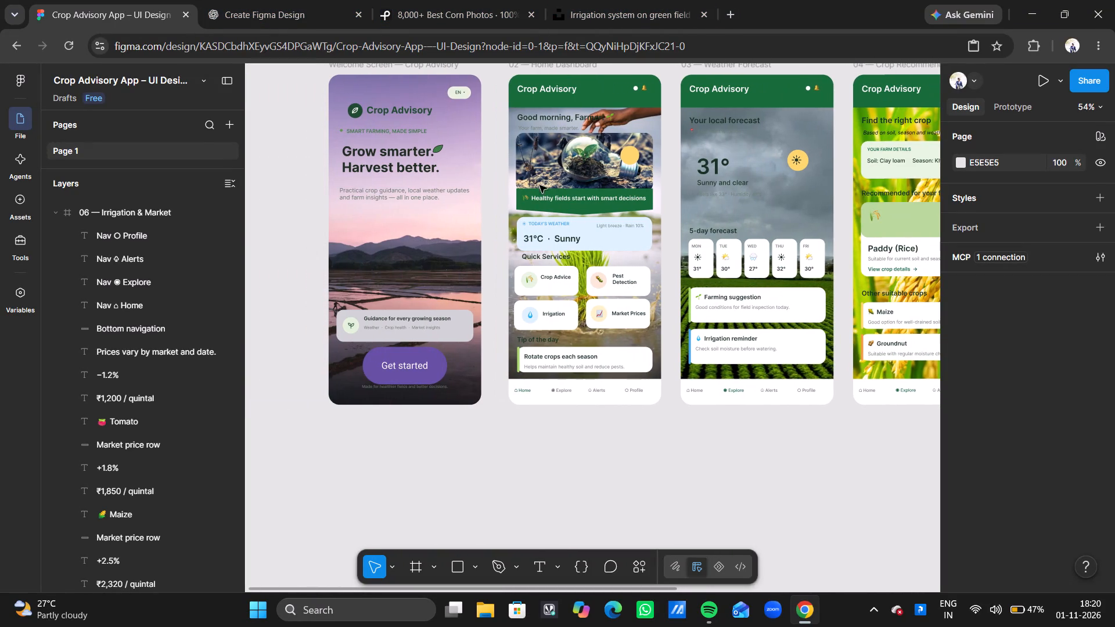
{"action": "scroll", "coordinate": [602, 185], "scroll_direction": "left", "scroll_amount": 4}
{"action": "scroll", "coordinate": [602, 185], "scroll_direction": "right", "scroll_amount": 1}
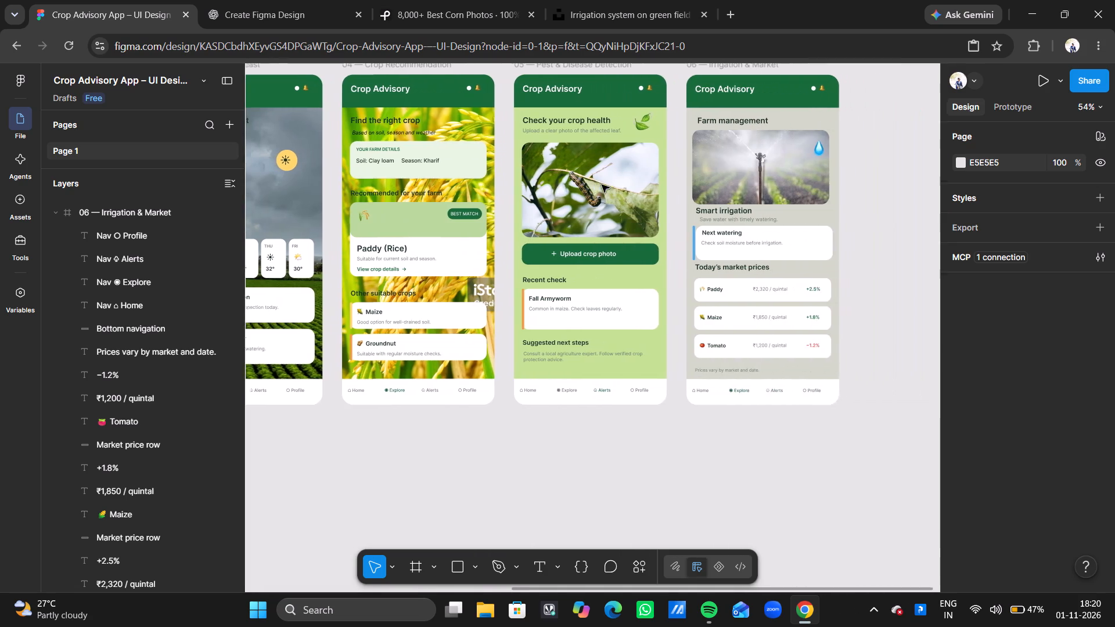
{"action": "scroll", "coordinate": [602, 185], "scroll_direction": "right", "scroll_amount": 1}
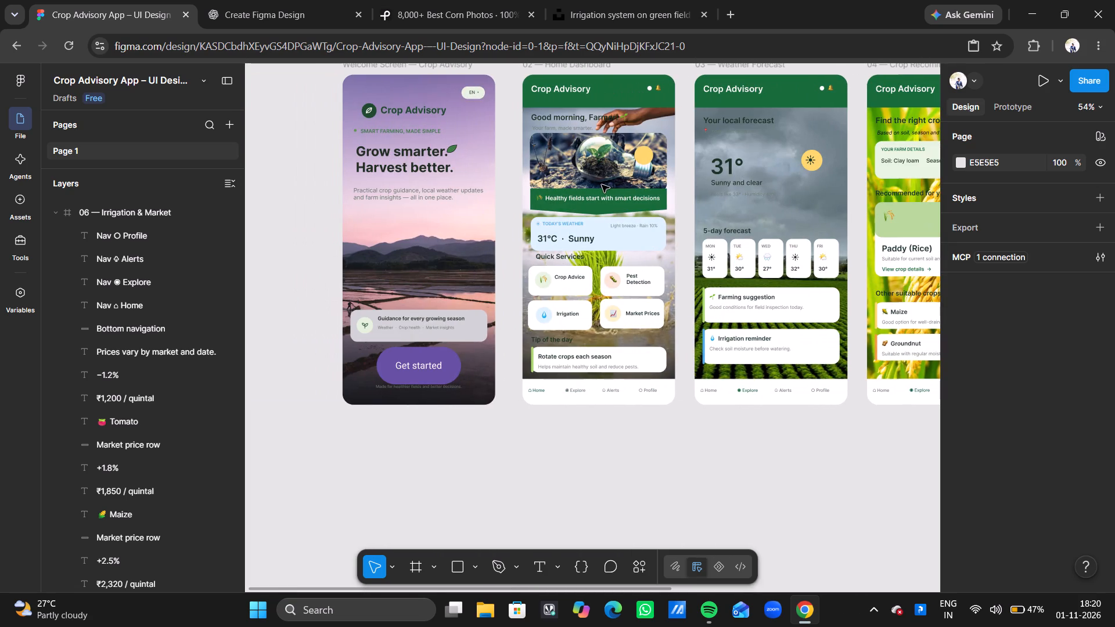
{"action": "scroll", "coordinate": [602, 185], "scroll_direction": "left", "scroll_amount": 1}
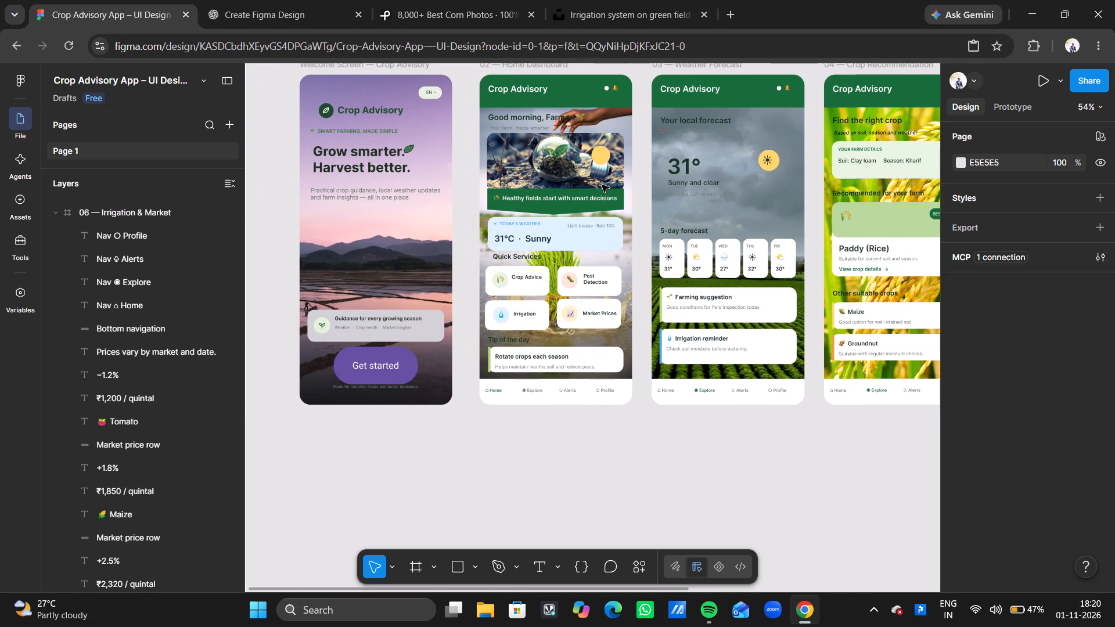
{"action": "scroll", "coordinate": [602, 185], "scroll_direction": "left", "scroll_amount": 1}
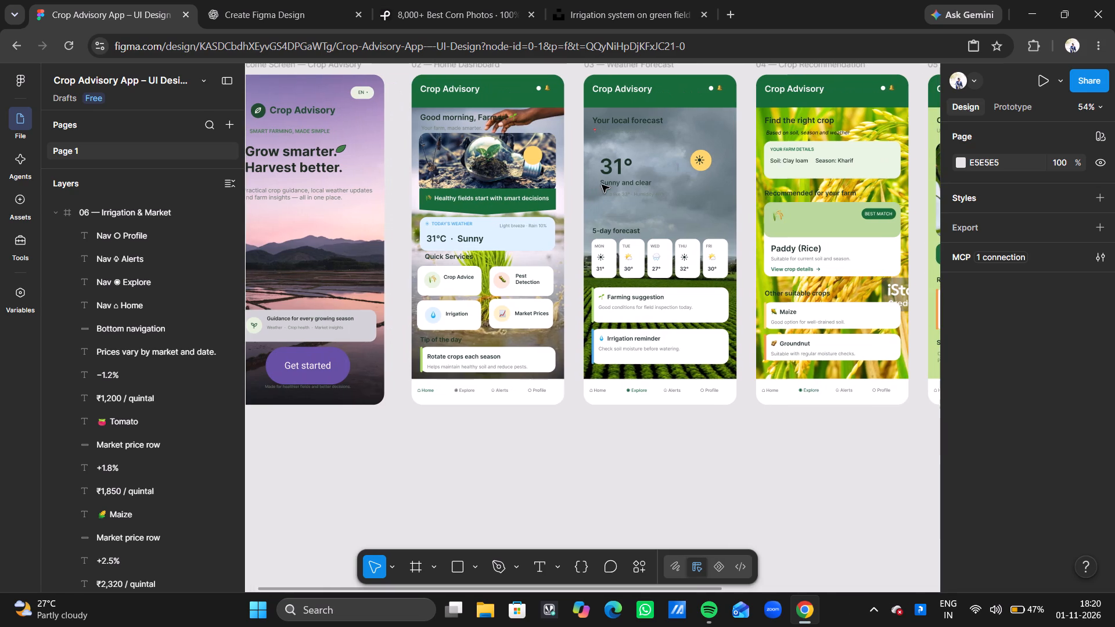
{"action": "scroll", "coordinate": [602, 185], "scroll_direction": "left", "scroll_amount": 2}
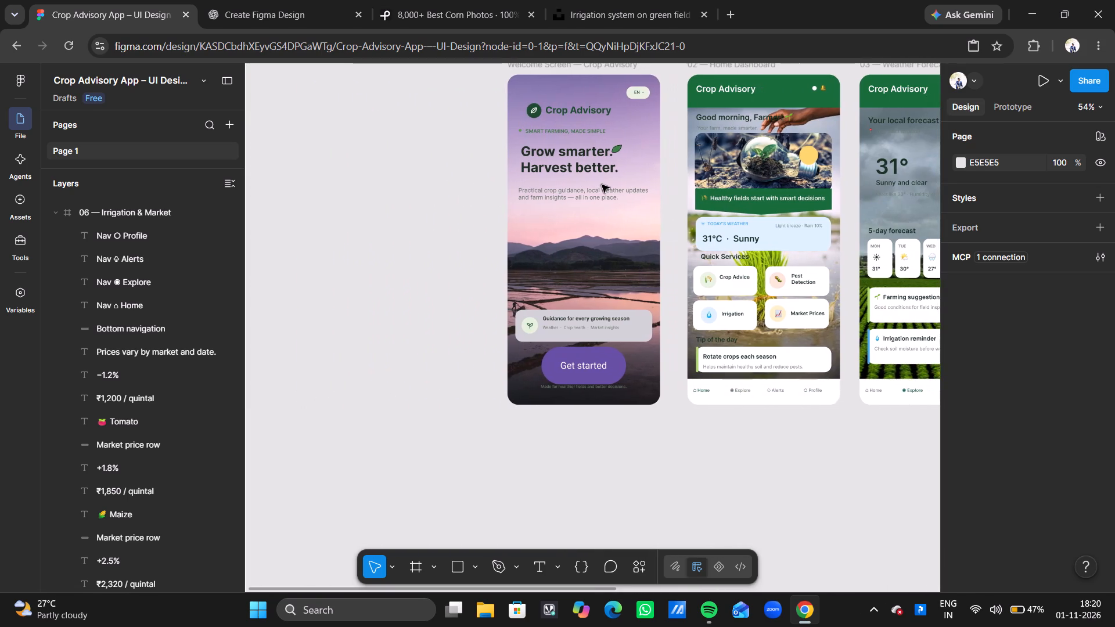
{"action": "scroll", "coordinate": [602, 185], "scroll_direction": "left", "scroll_amount": 1}
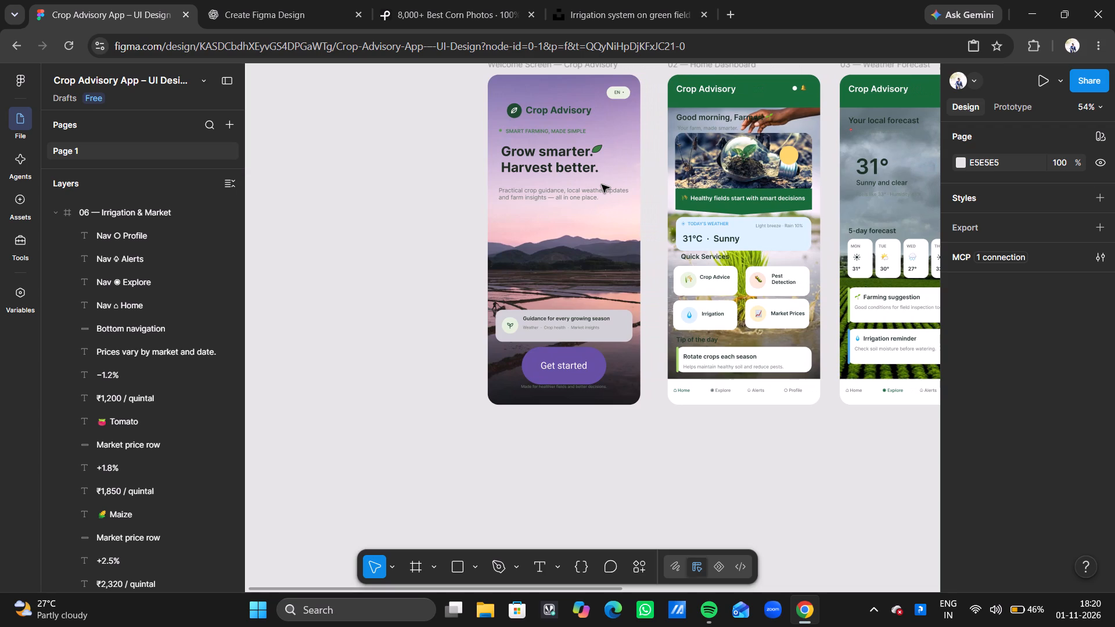
{"action": "scroll", "coordinate": [564, 188], "scroll_direction": "left", "scroll_amount": 1}
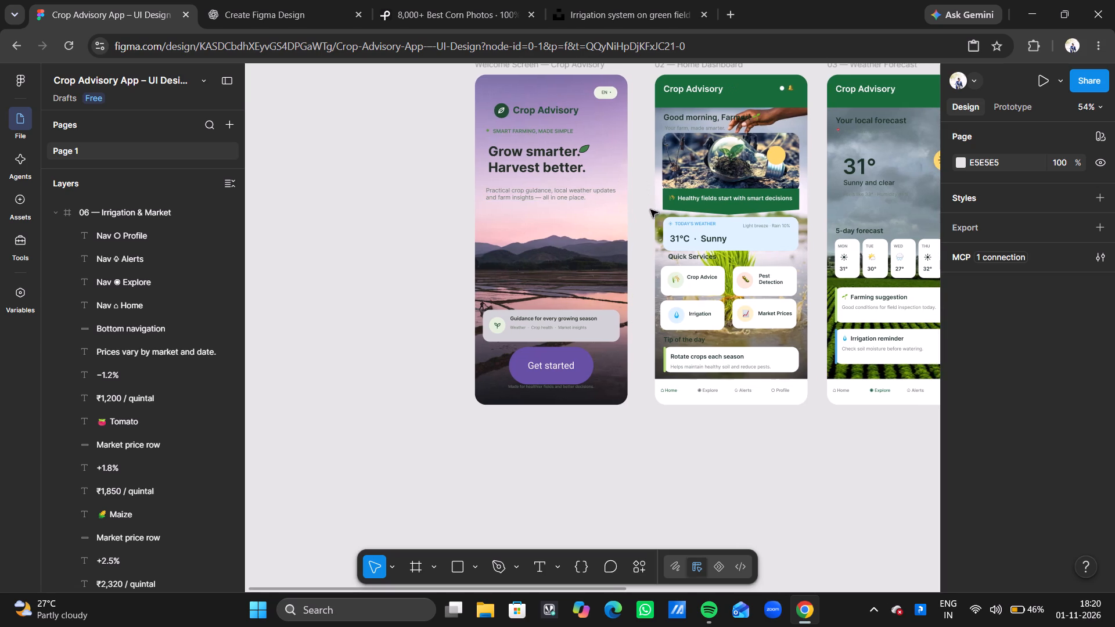
{"action": "scroll", "coordinate": [650, 210], "scroll_direction": "left", "scroll_amount": 2}
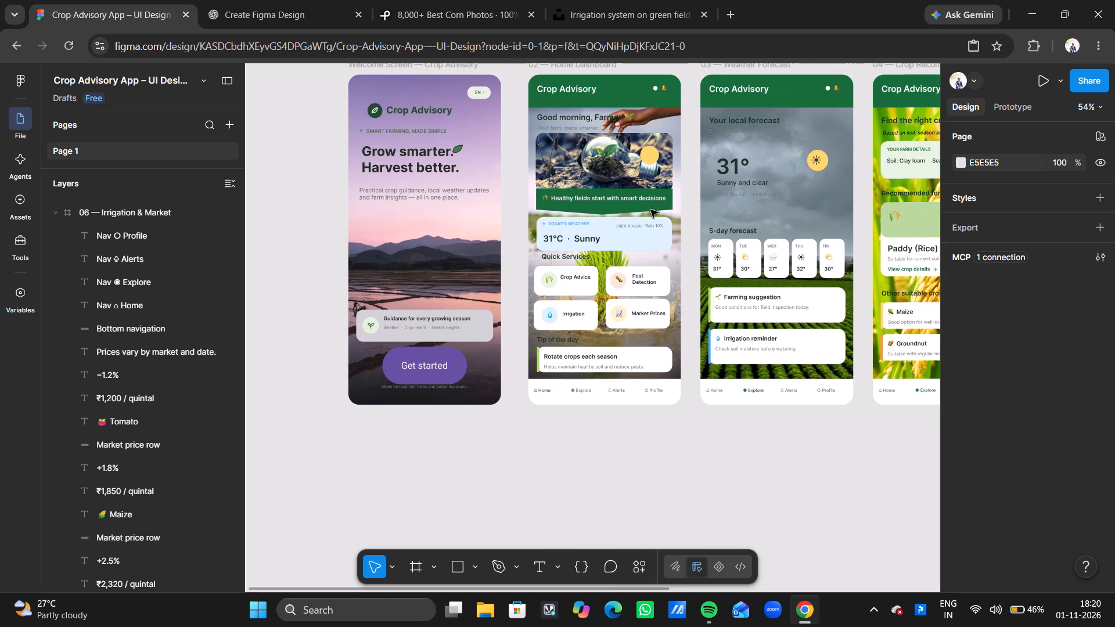
{"action": "scroll", "coordinate": [650, 210], "scroll_direction": "left", "scroll_amount": 1}
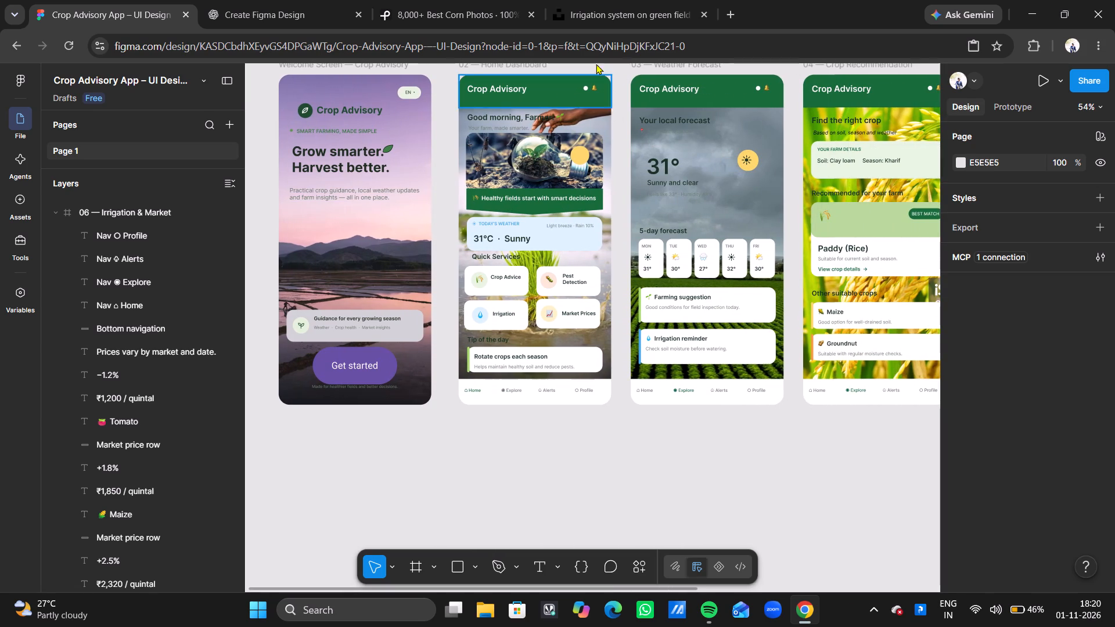
{"action": "left_click", "coordinate": [710, 8]}
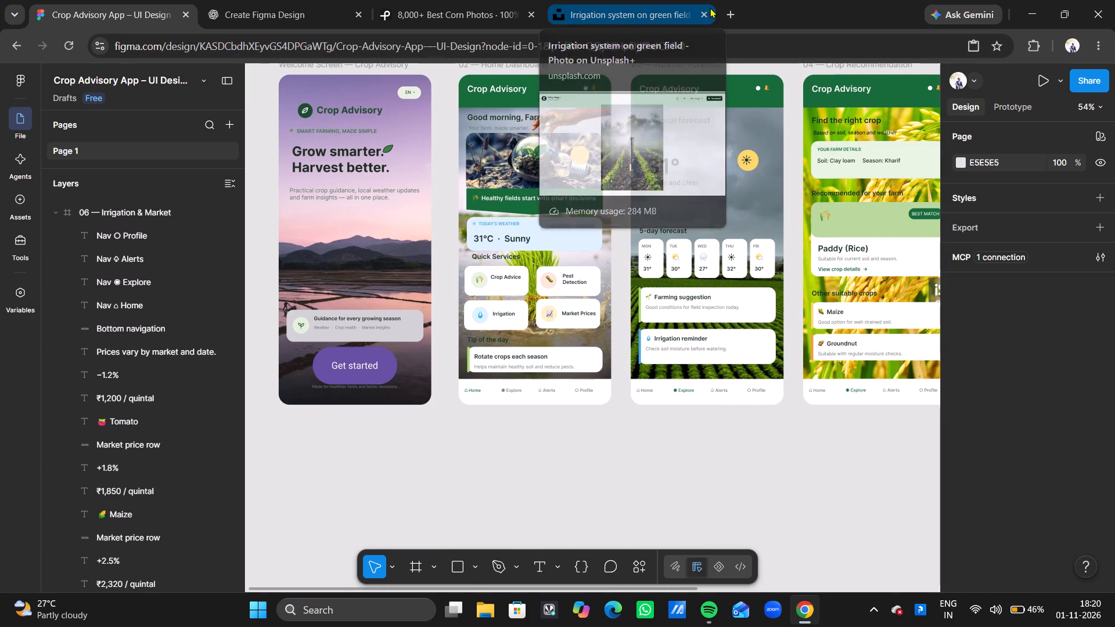